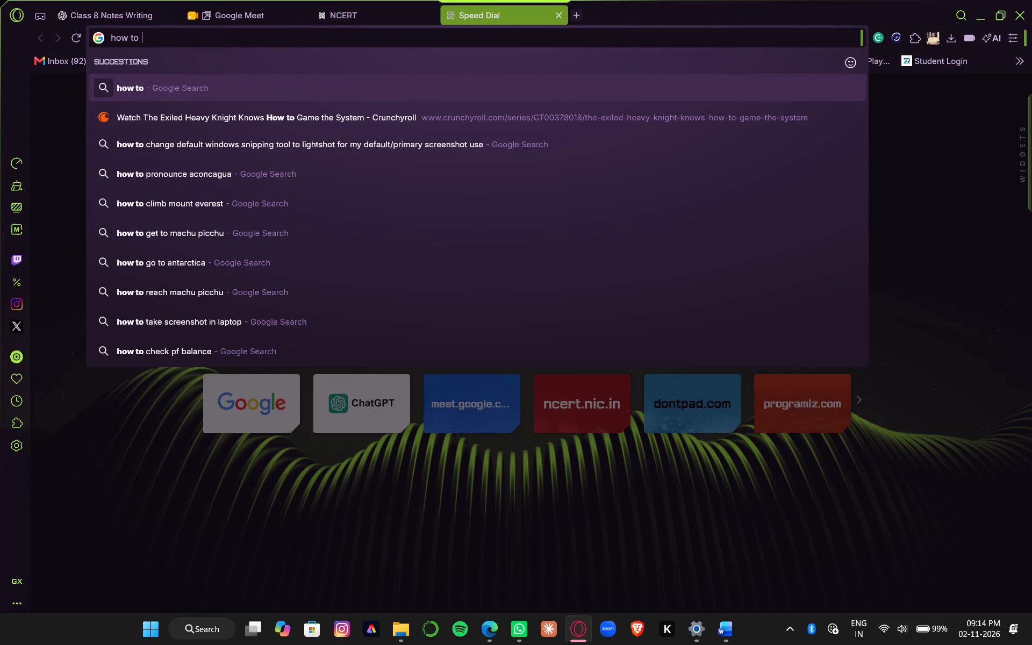
Search the web for "how to edit voice recordings".
text(edit n)
key(BackSpace)
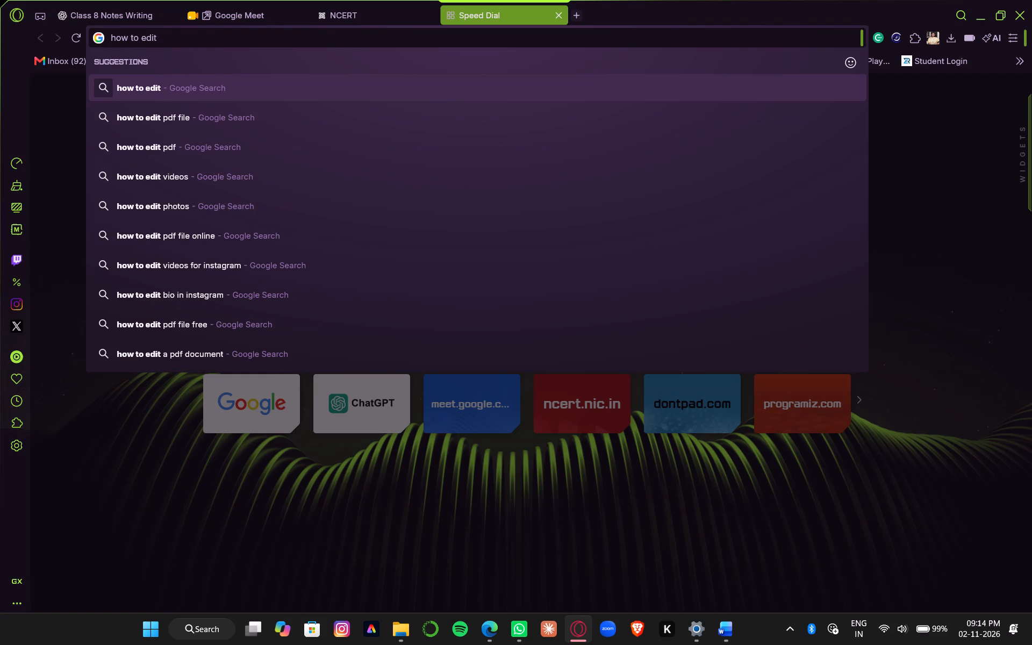
text(voice notes)
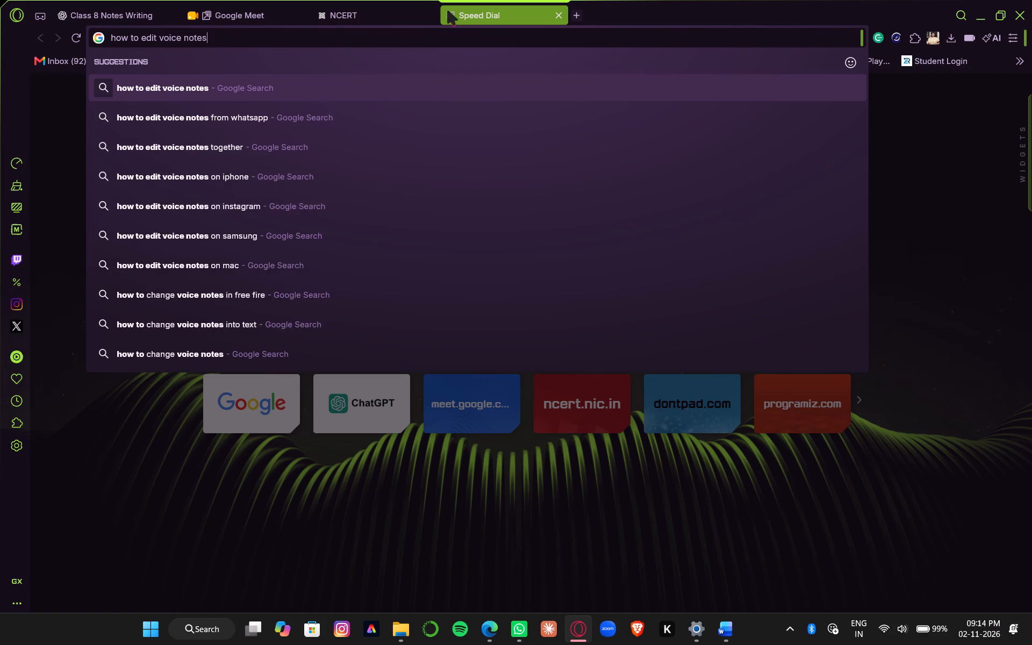
key(BackSpace)
key(BackSpace)
key(BackSpace)
key(BackSpace)
key(BackSpace)
text(recordings)
key(Return)
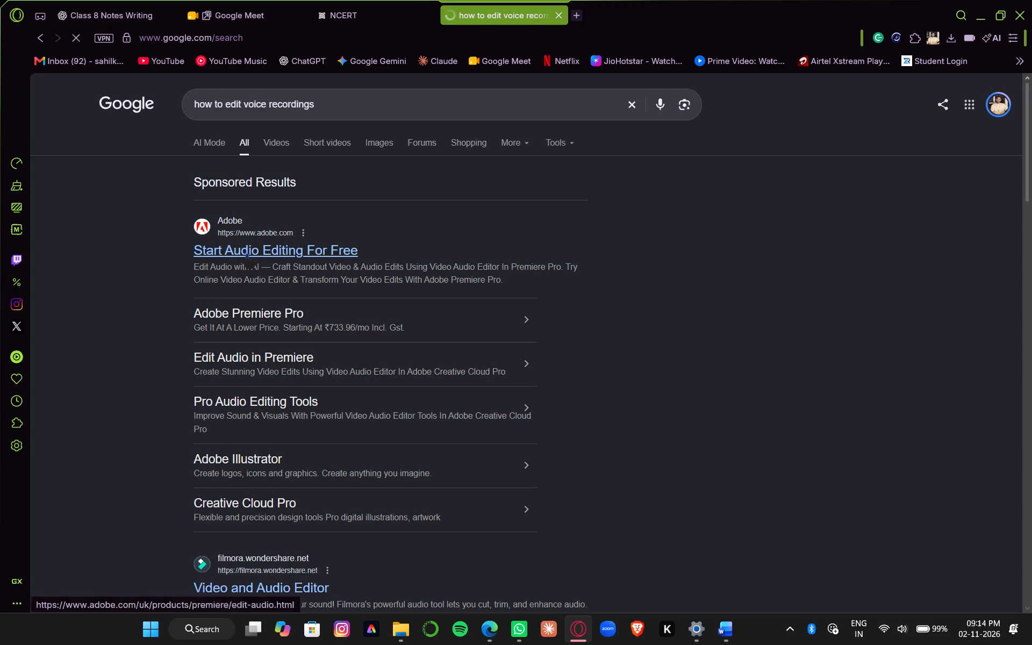
Open Adobe's "Start Audio Editing For Free" result, check the free trial plans for students and teachers, and close the offer.
click(247, 254)
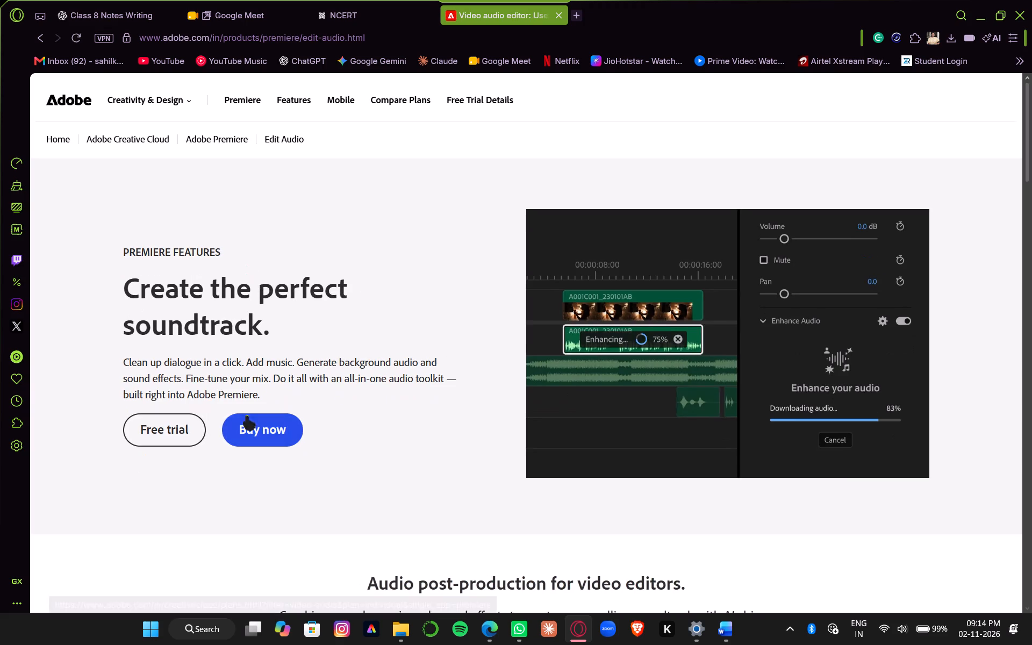
click(183, 429)
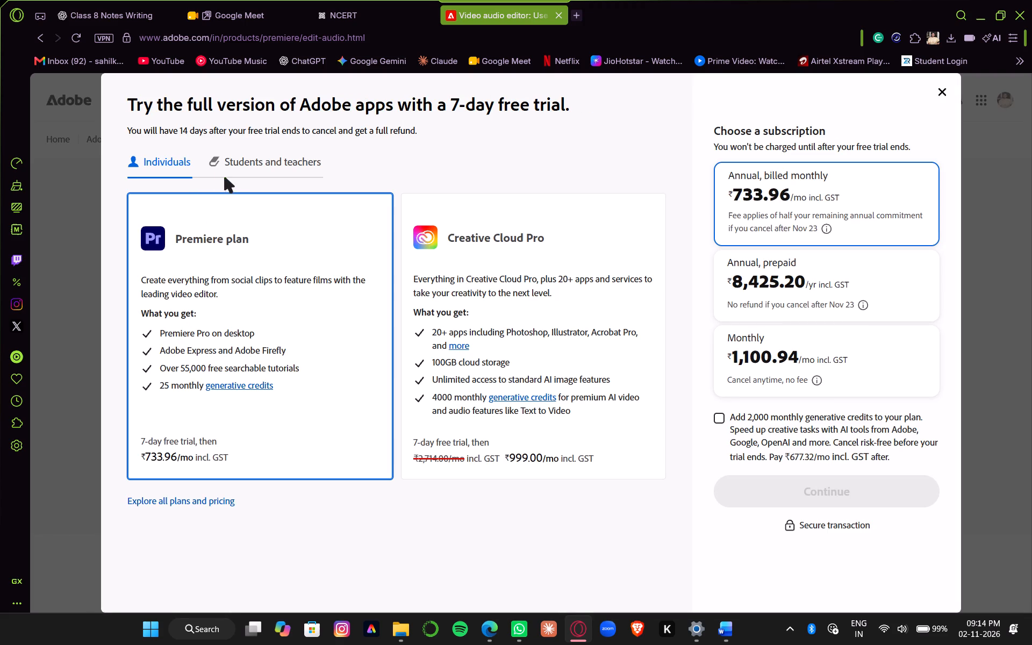
click(228, 170)
click(231, 168)
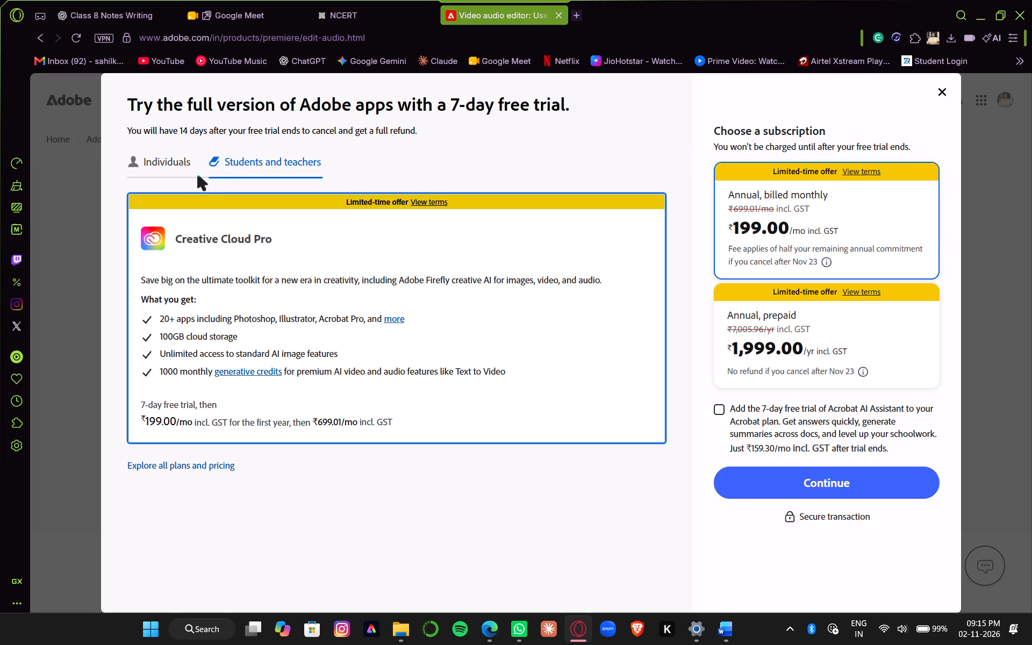
click(948, 93)
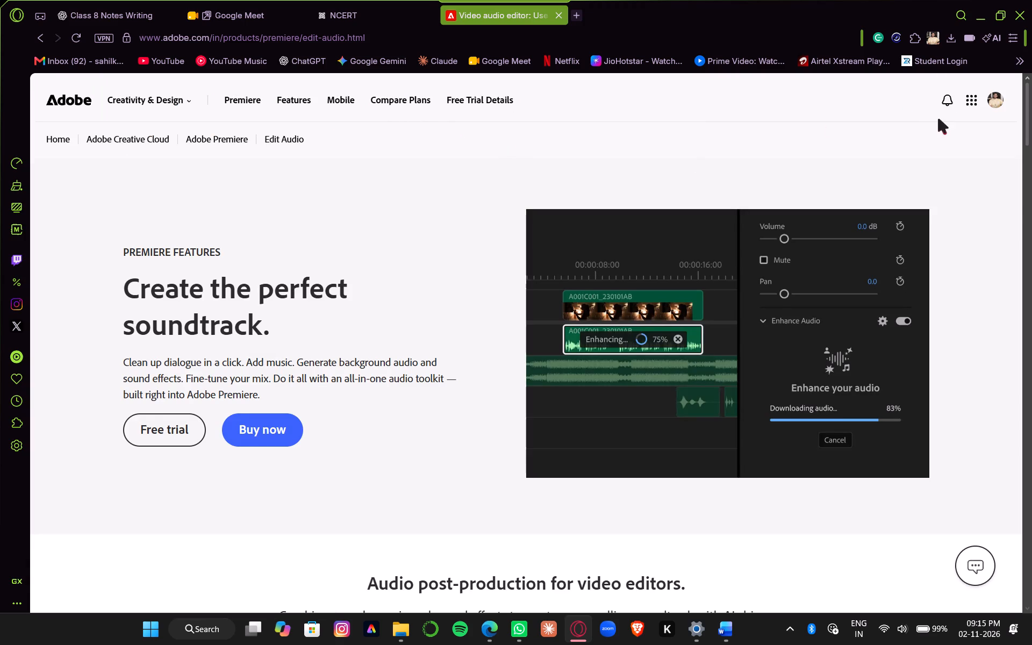
Look through Adobe's Edit Audio page to examine the audio editing features of Premiere.
scroll(915, 162, down, 6)
scroll(850, 234, down, 5)
scroll(469, 232, up, 10)
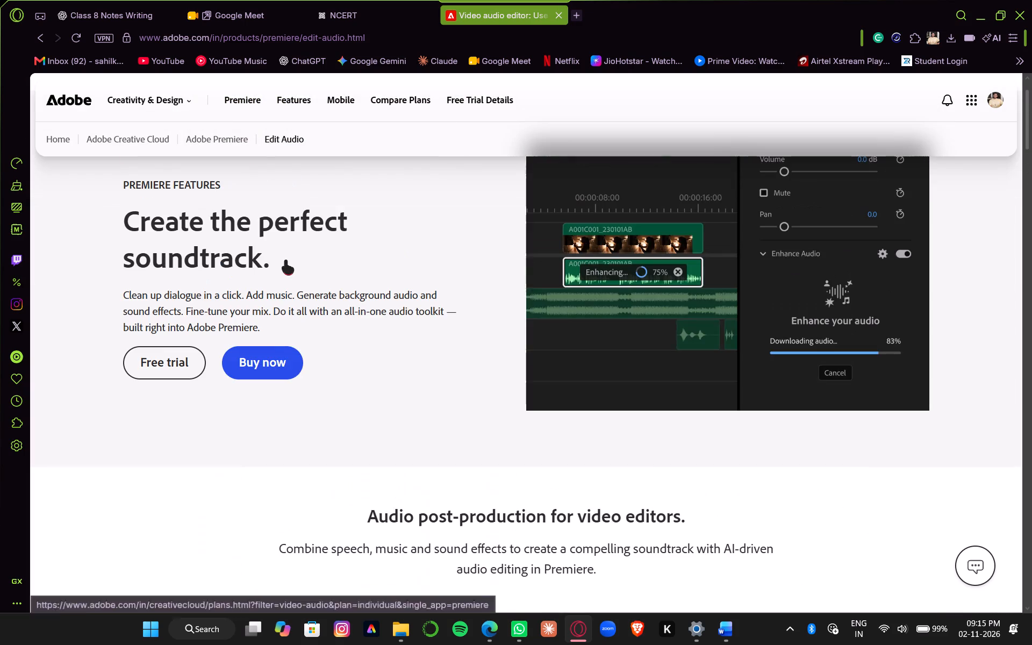
scroll(169, 339, down, 14)
scroll(205, 324, up, 1)
scroll(205, 324, down, 2)
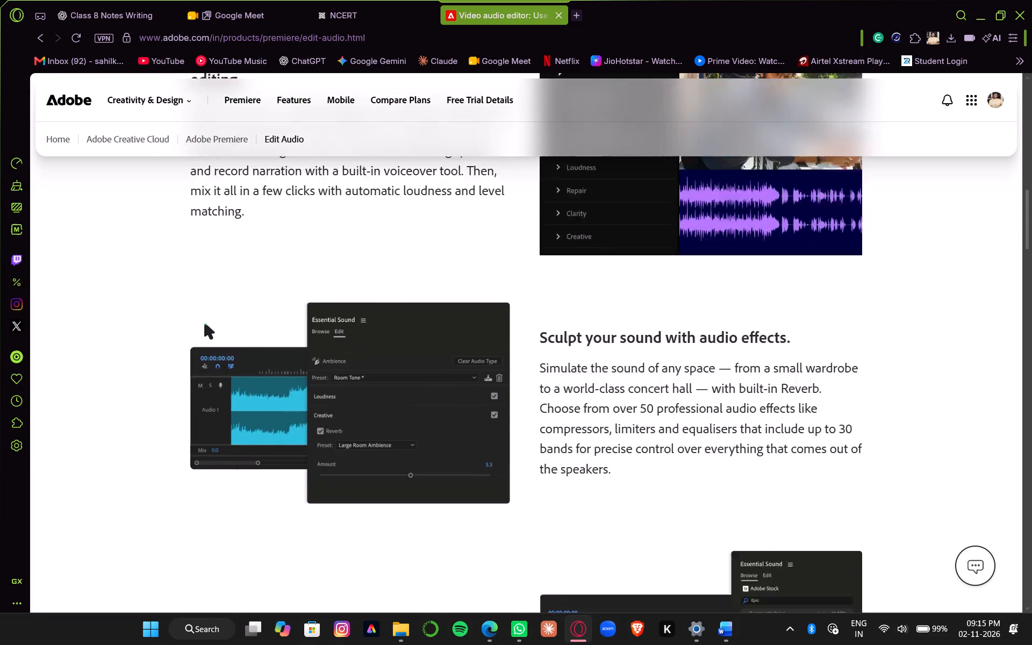
scroll(205, 324, down, 3)
scroll(197, 247, down, 5)
Leave the Adobe page, dismissing the free trial offer, and go back to the Google results for editing voice recordings.
click(33, 20)
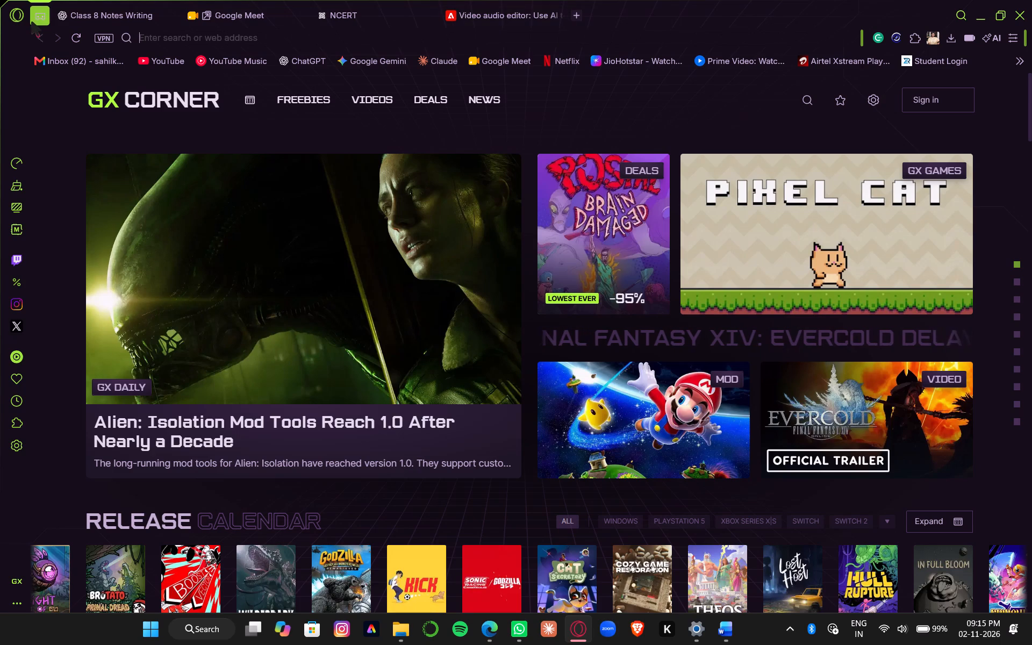
click(500, 0)
click(39, 37)
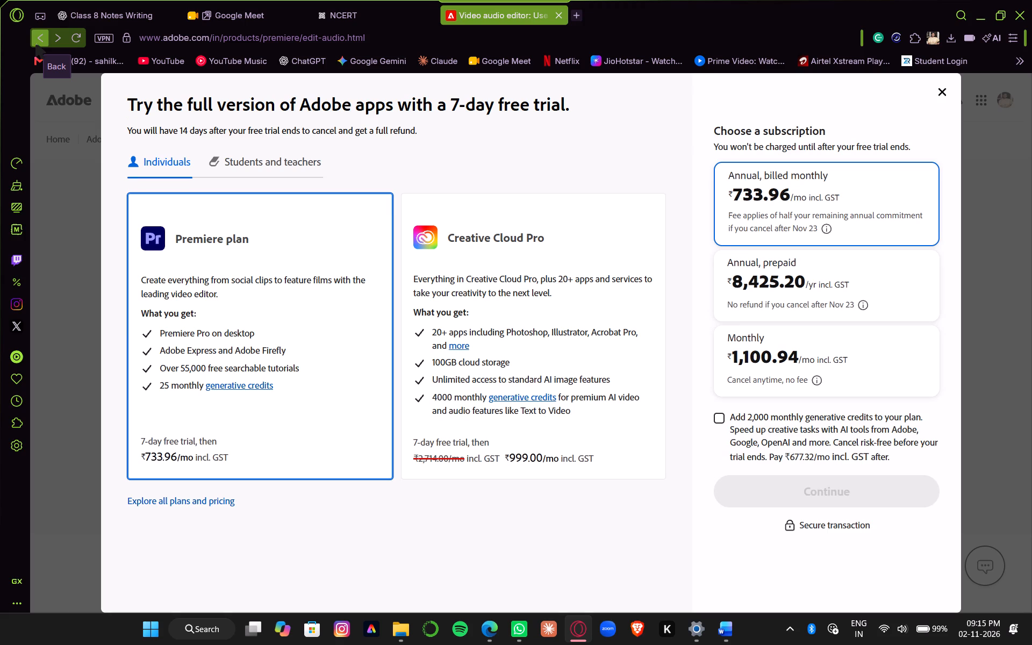
click(942, 91)
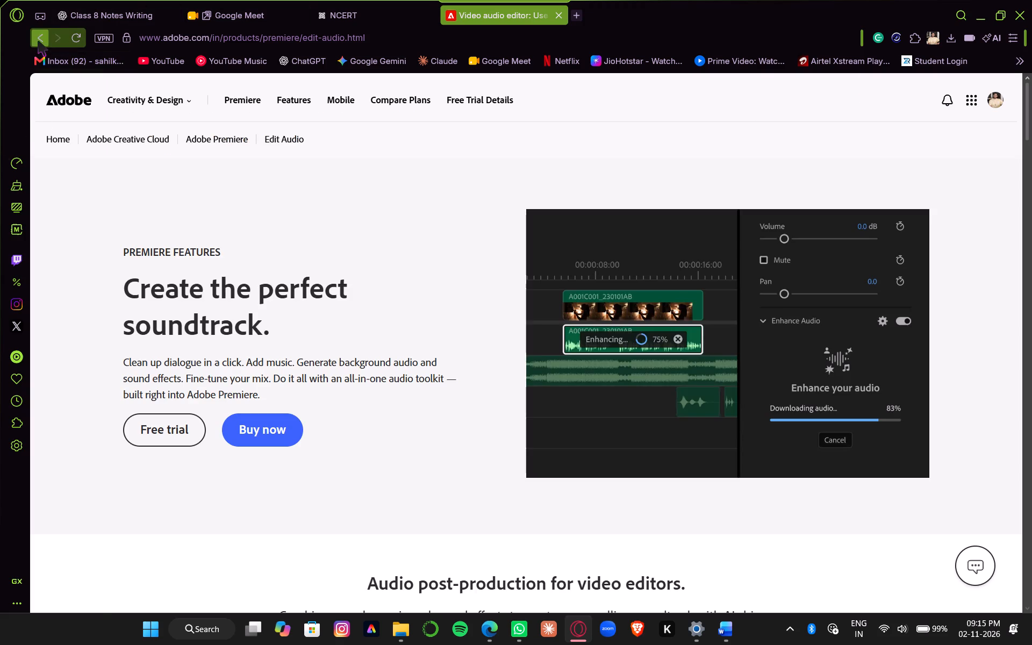
click(38, 41)
click(36, 43)
click(35, 43)
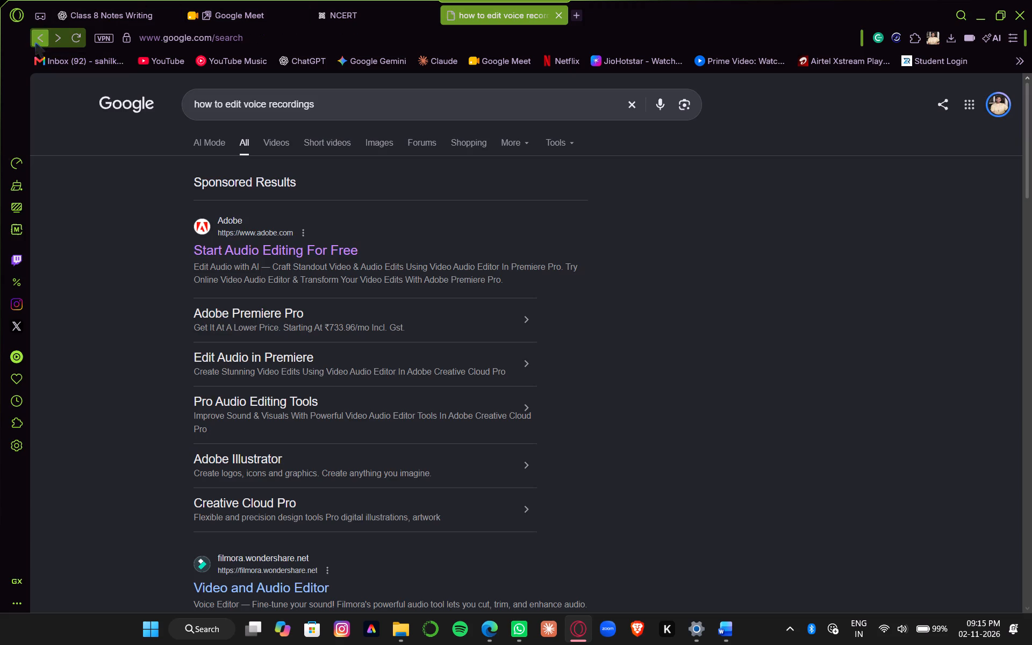
Open VEED's "Online Audio Editor" search result and start a new audio editing project there.
scroll(370, 327, down, 8)
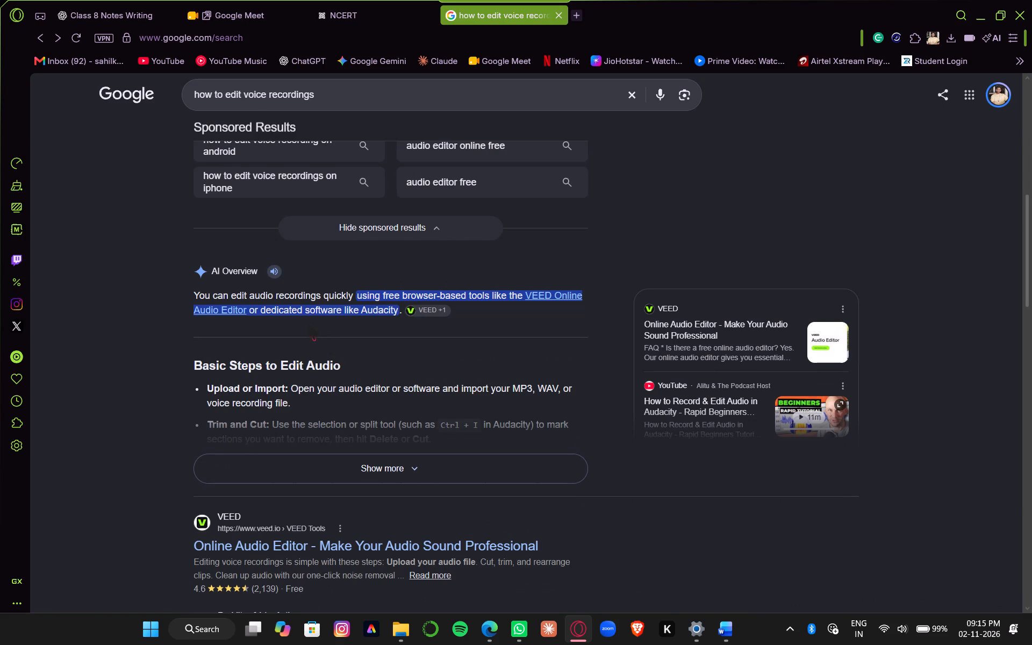
click(309, 543)
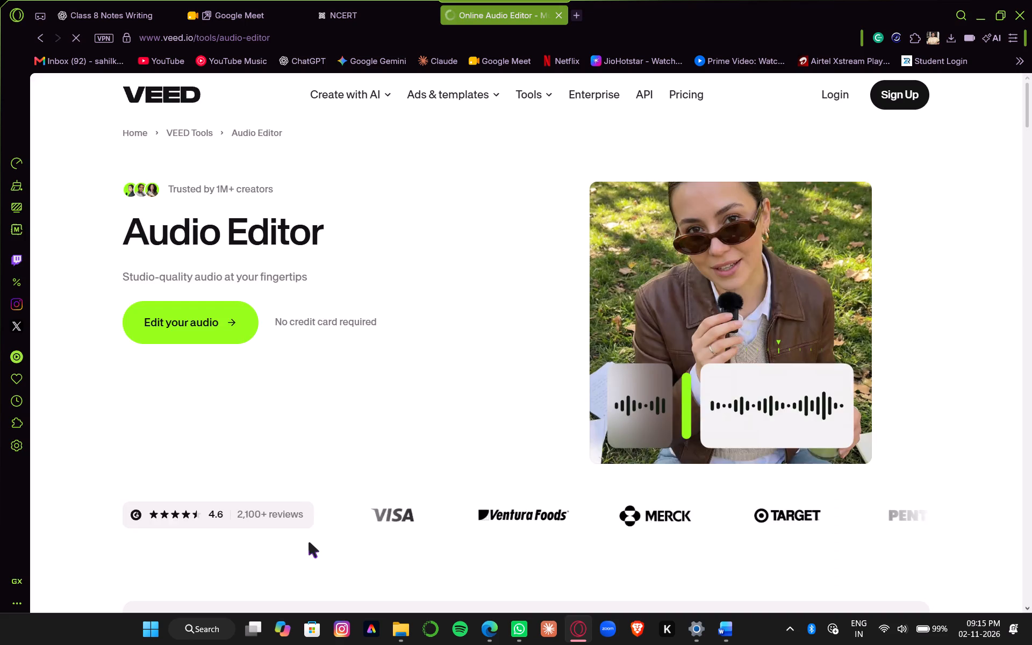
click(175, 364)
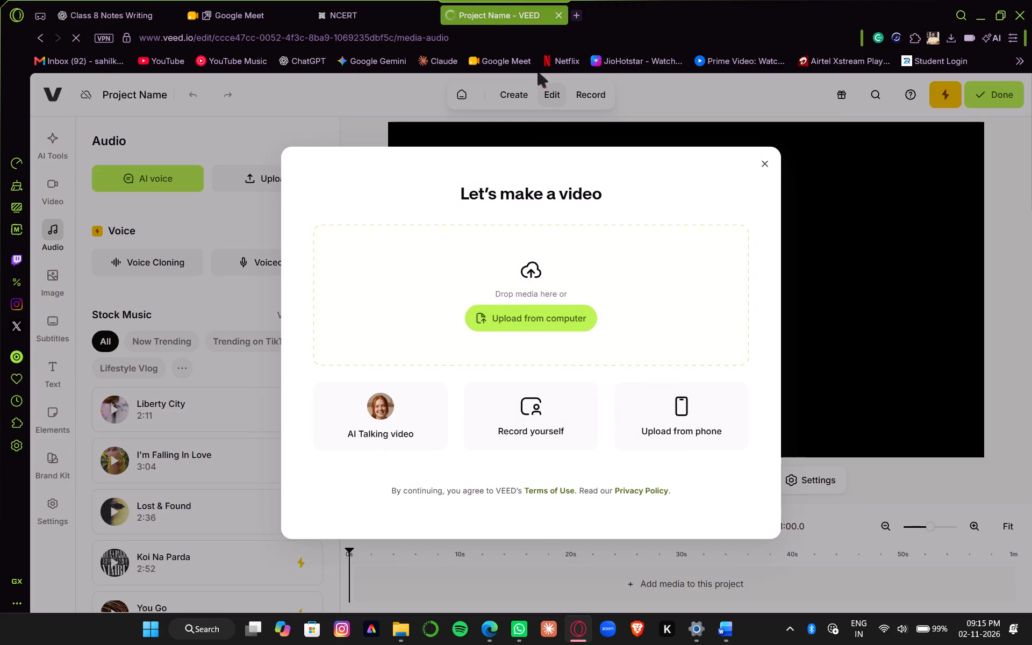
Open a new browser tab alongside the VEED project.
click(583, 9)
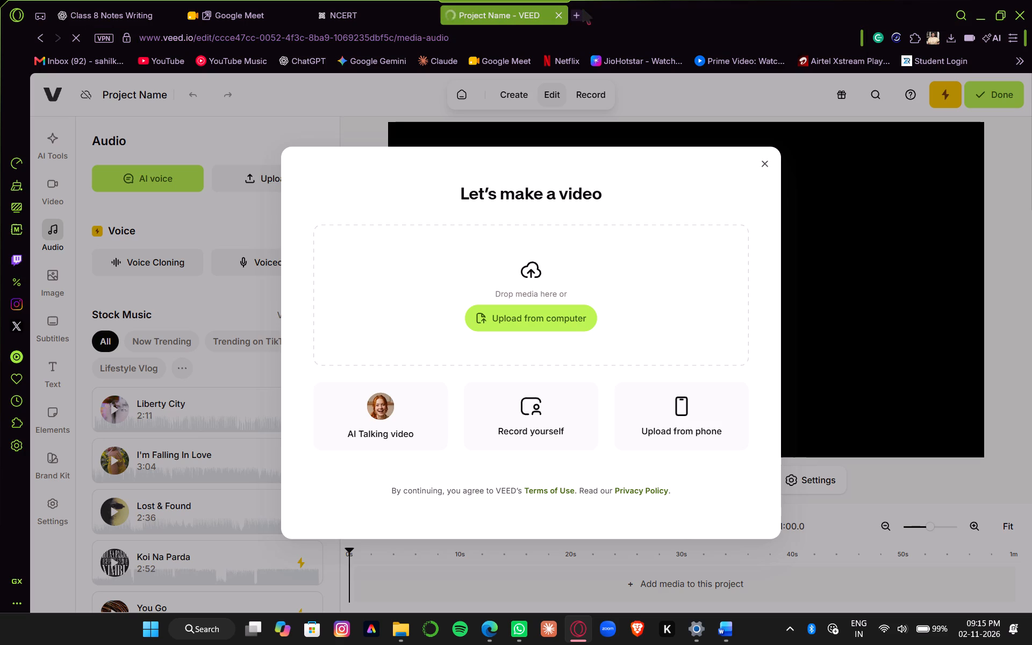
click(577, 12)
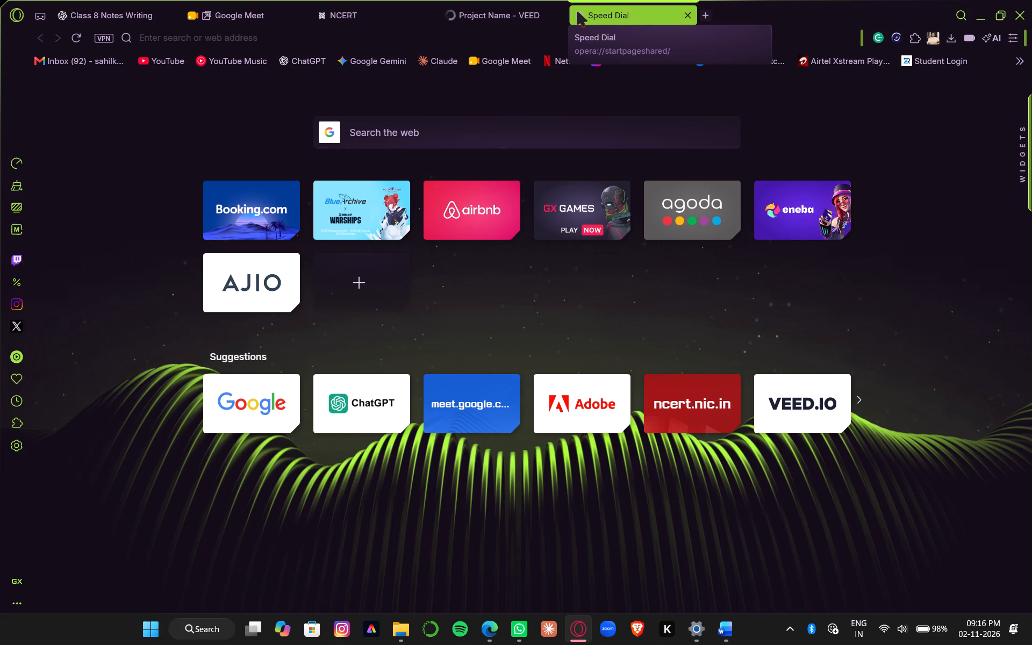
click(577, 12)
click(577, 12)
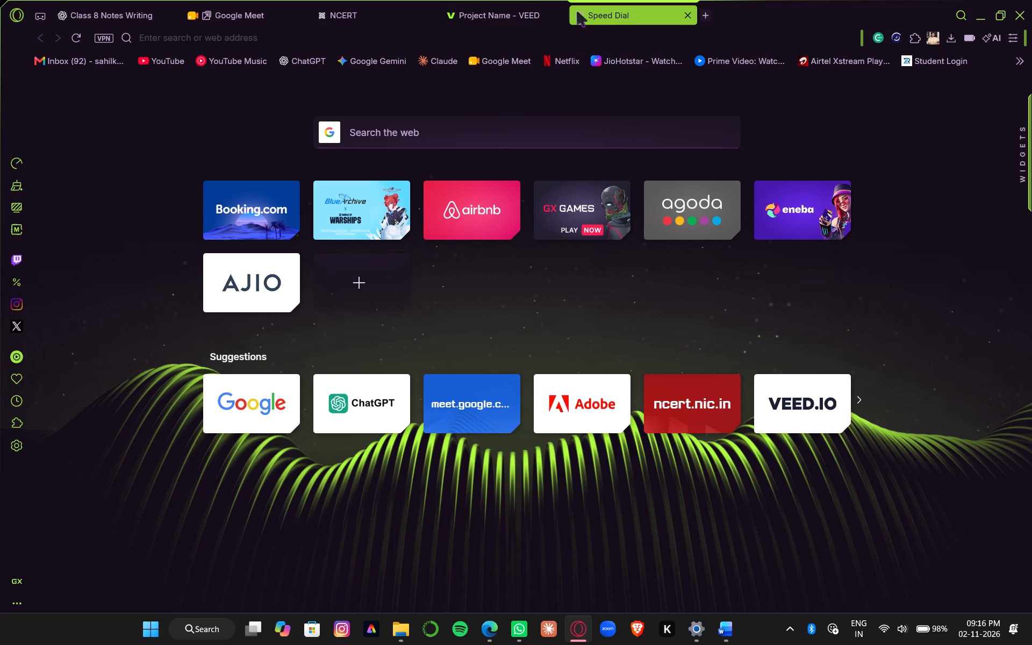
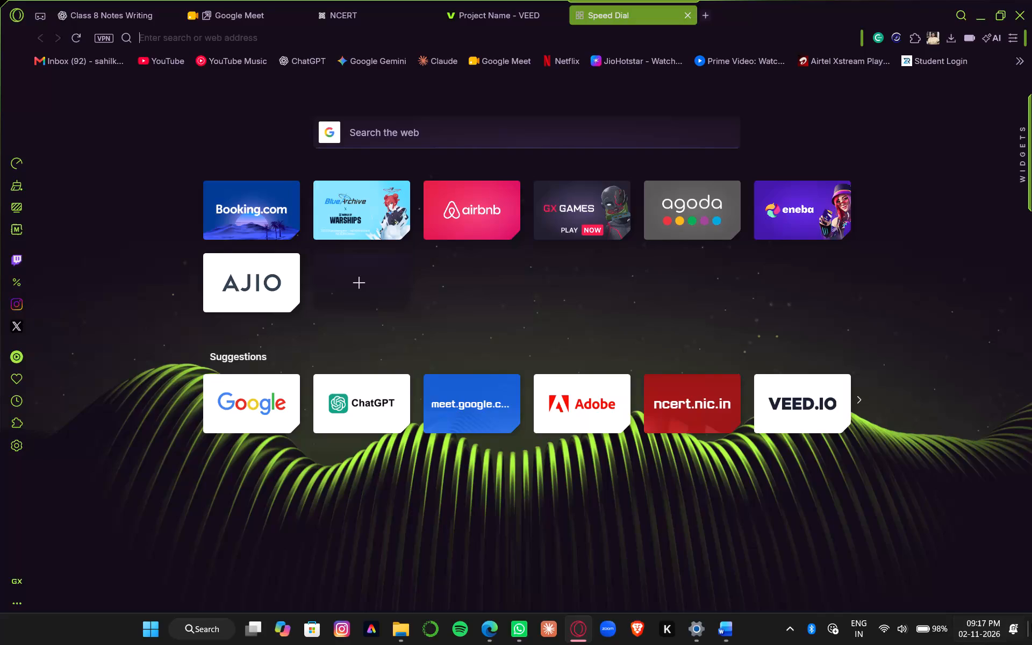
Check the system notifications for the voice recording file received from the phone.
click(1019, 626)
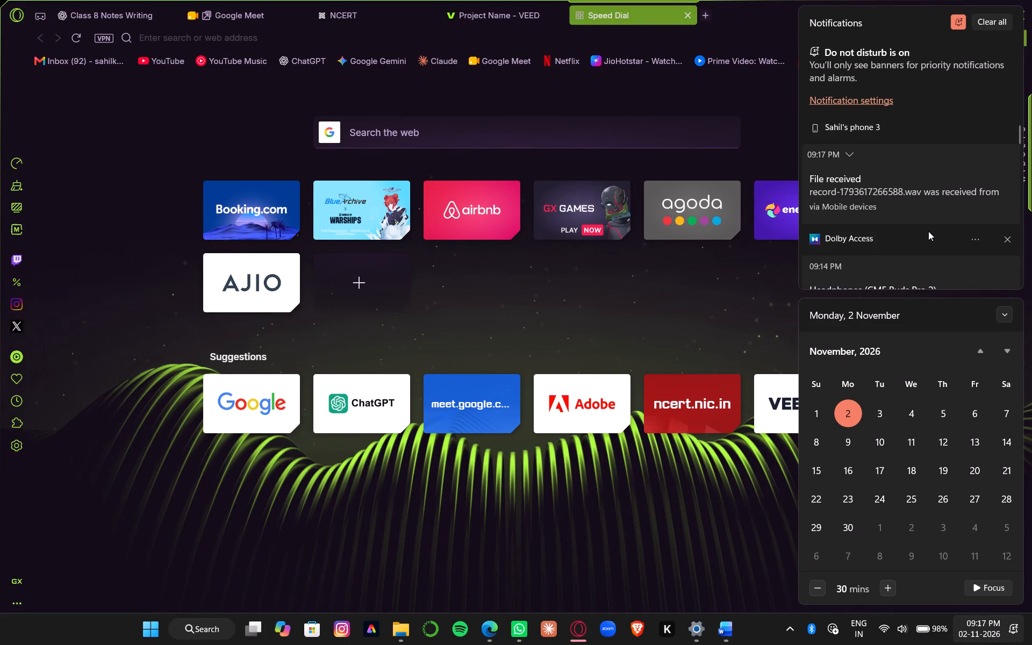
click(913, 178)
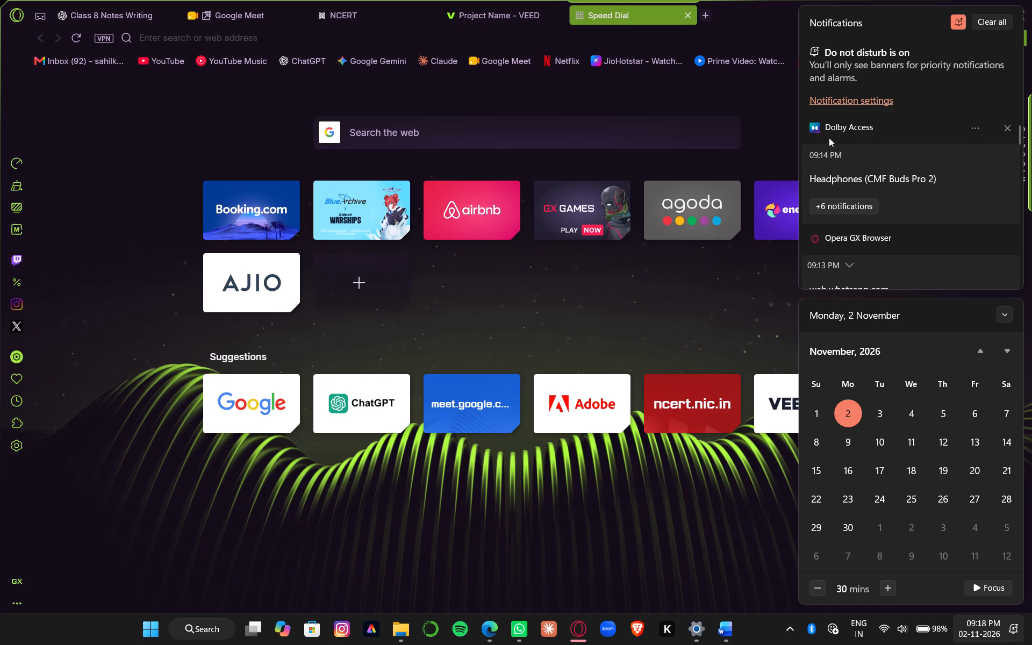
click(734, 547)
scroll(835, 568, down, 5)
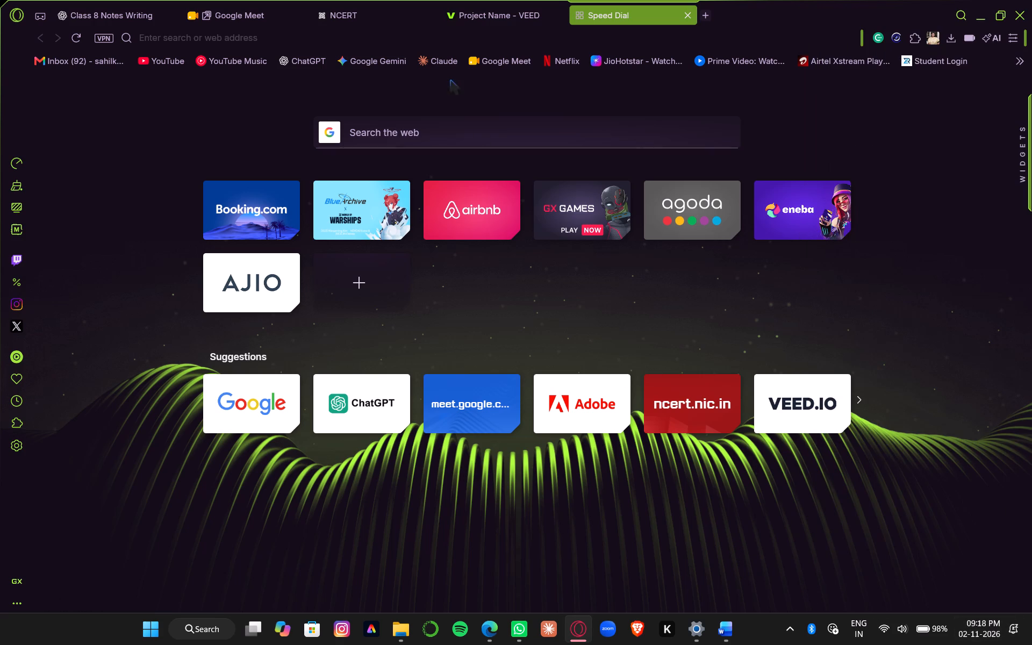
Upload record-1793617266588.wav from the Mobile Devices folder in Downloads into the VEED project.
click(491, 13)
click(510, 319)
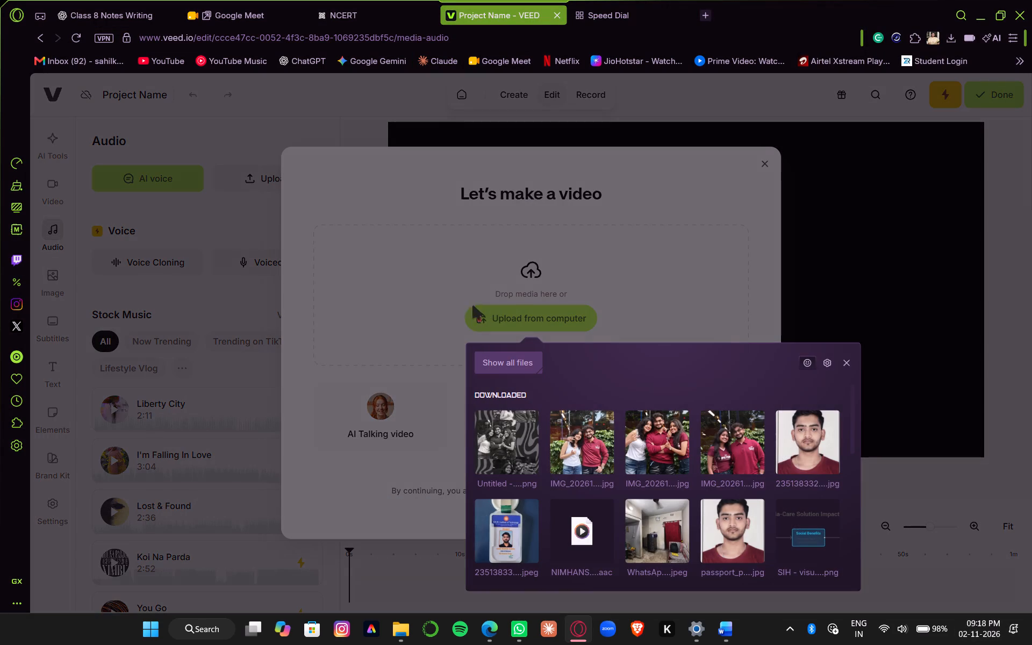
click(491, 354)
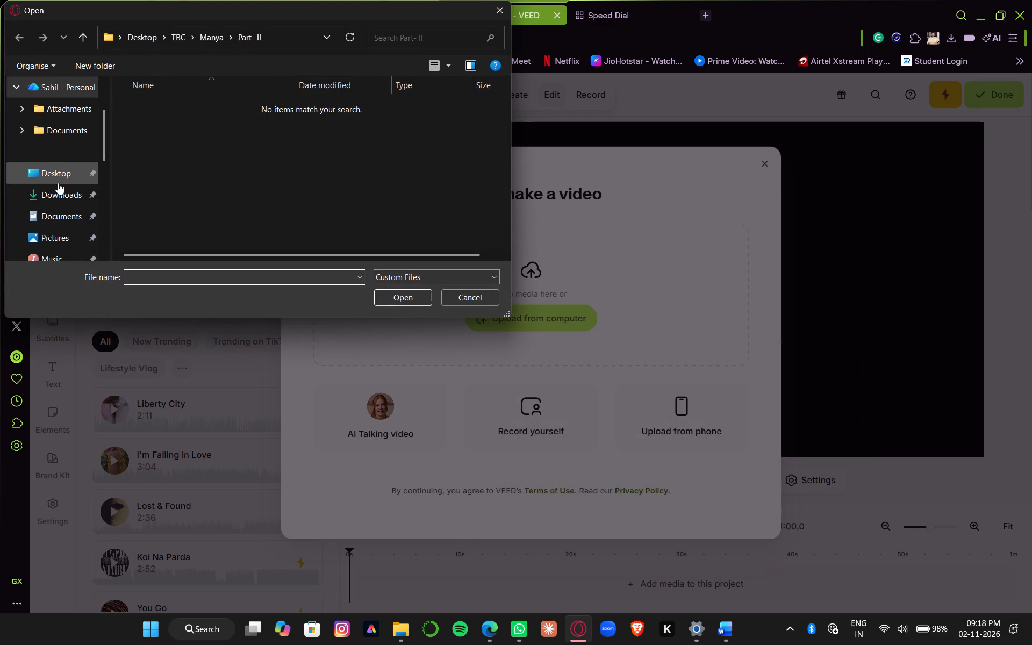
click(65, 110)
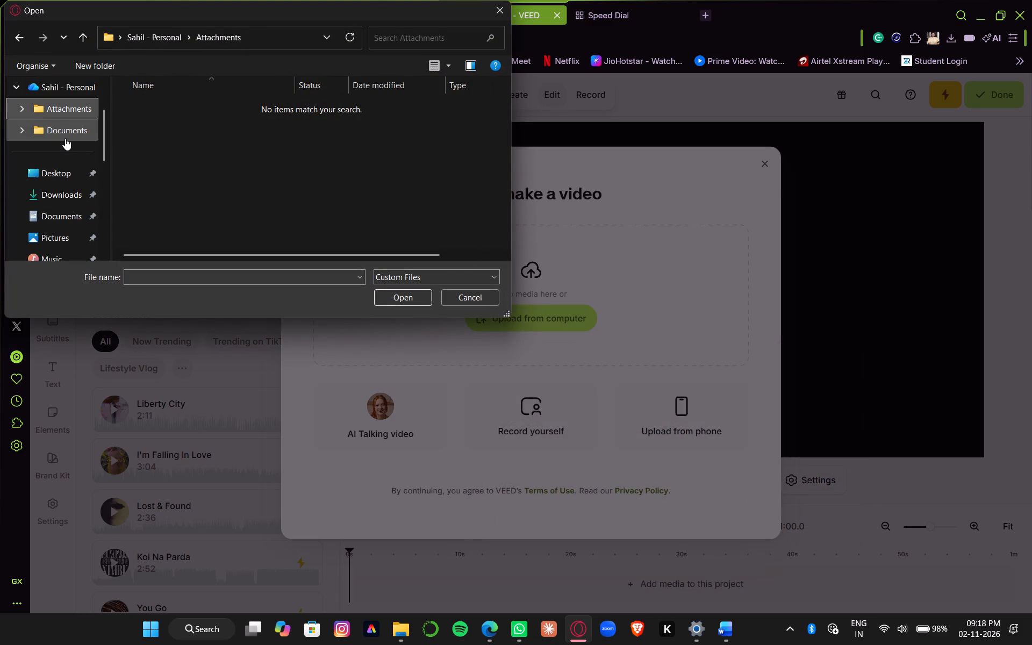
click(65, 134)
click(65, 167)
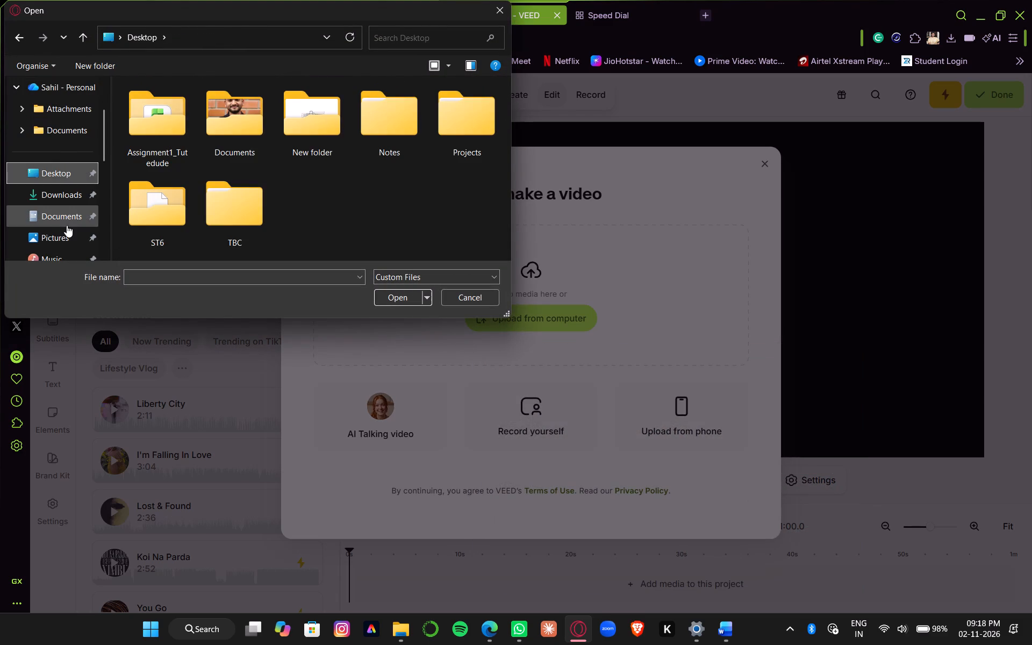
click(67, 225)
click(66, 190)
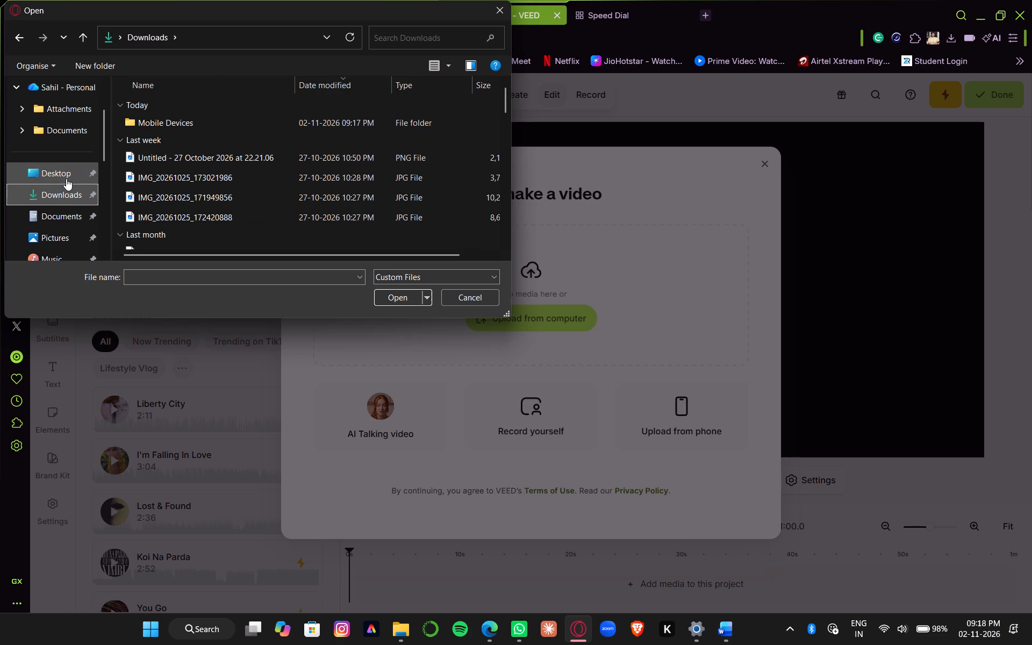
double_click(139, 125)
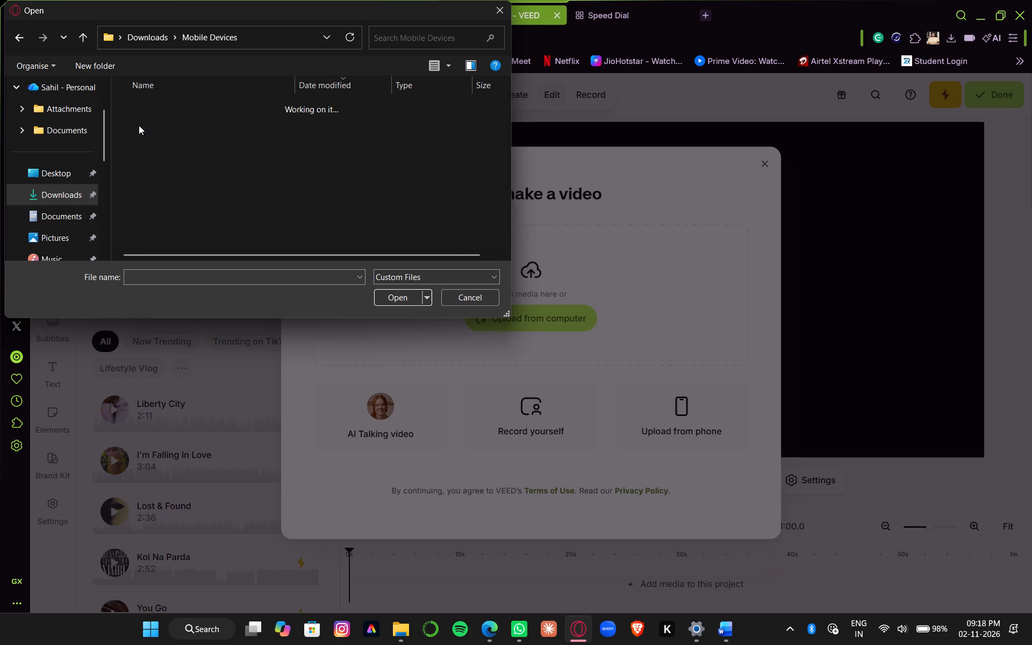
click(139, 125)
click(421, 296)
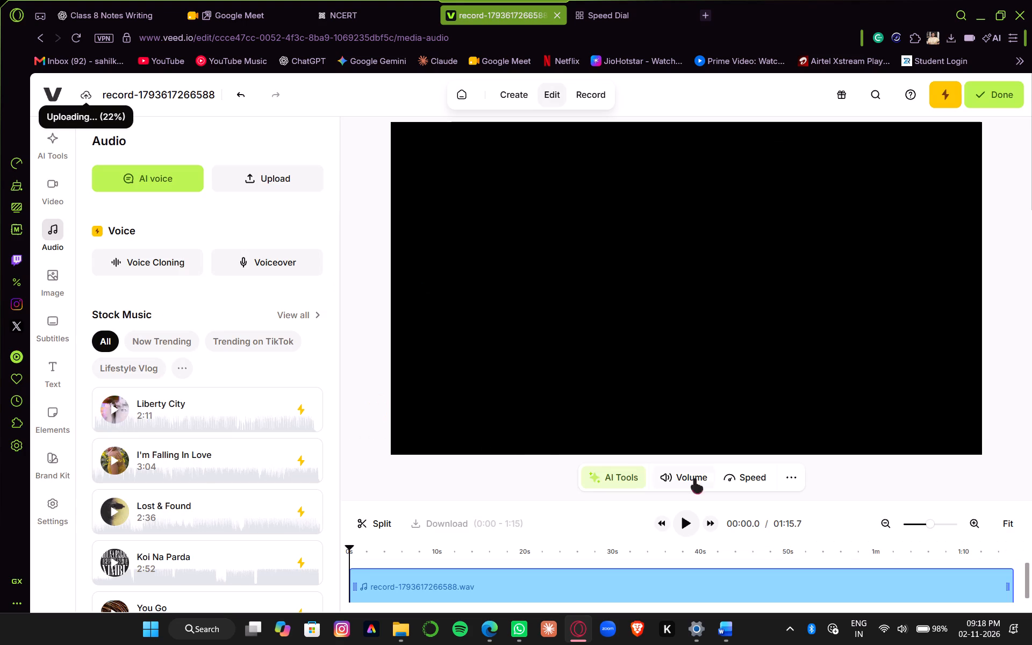
Listen to the recording from its beginning and split the clip at about 8.2 seconds, stopping playback.
click(691, 525)
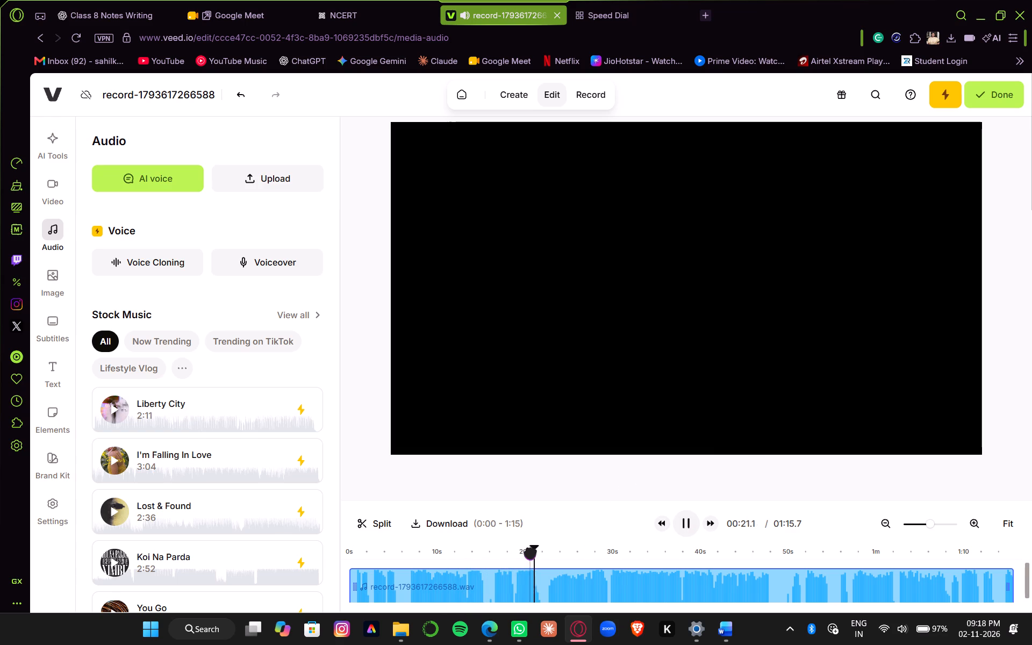
drag(542, 550, 440, 550)
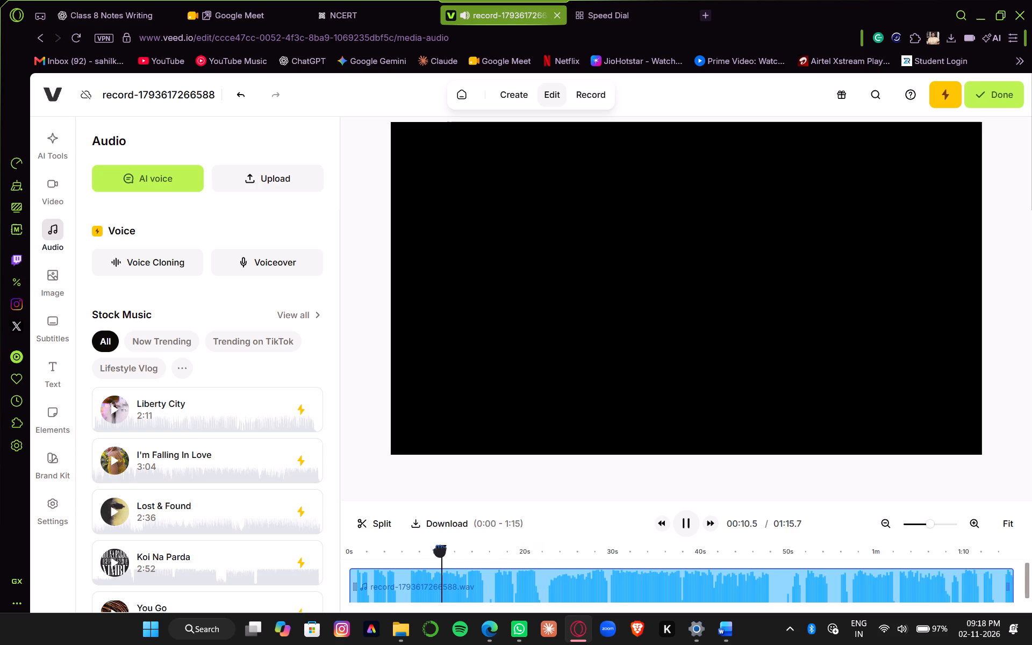
drag(440, 550, 319, 555)
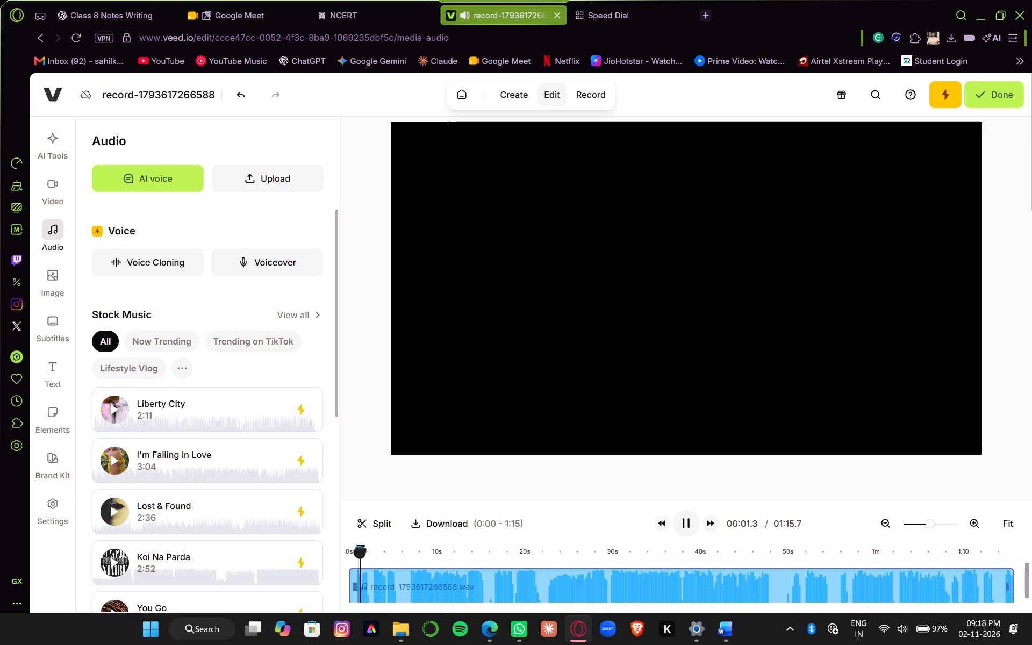
drag(361, 550, 349, 552)
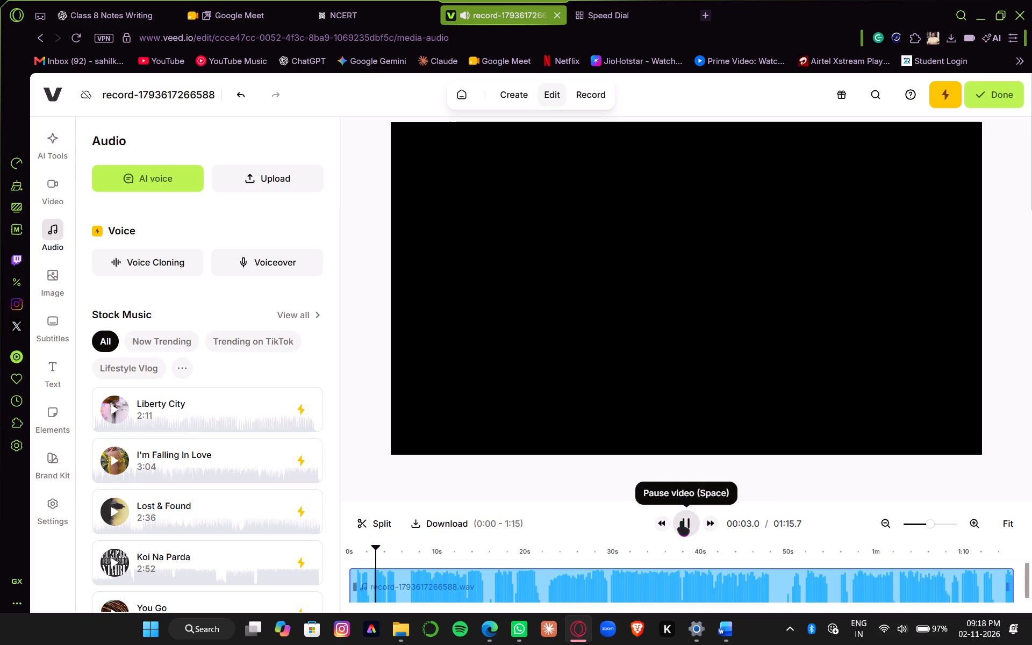
click(376, 529)
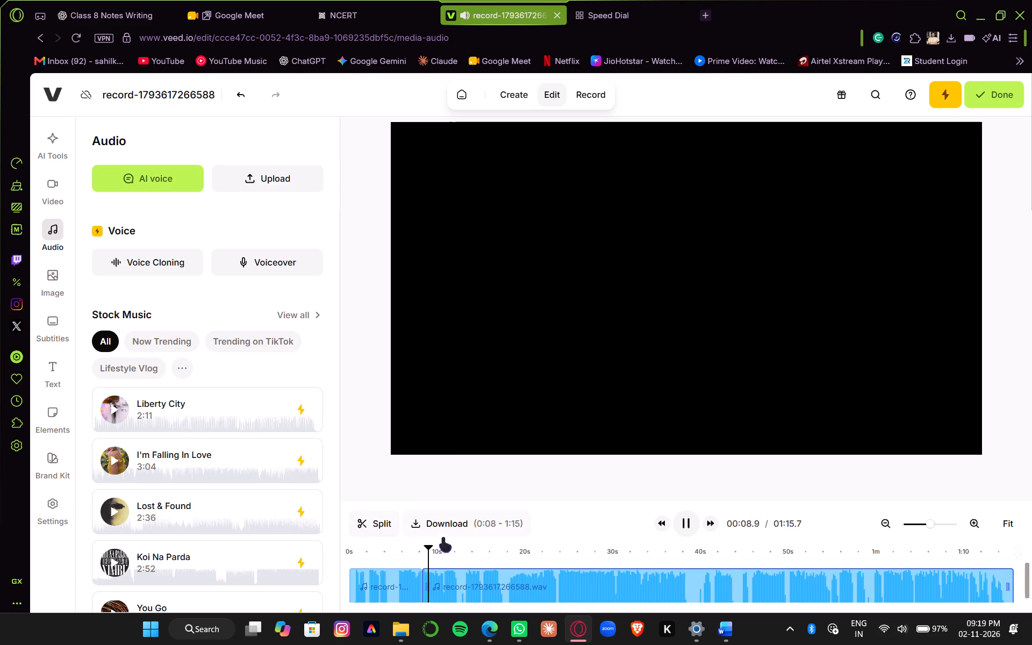
click(694, 520)
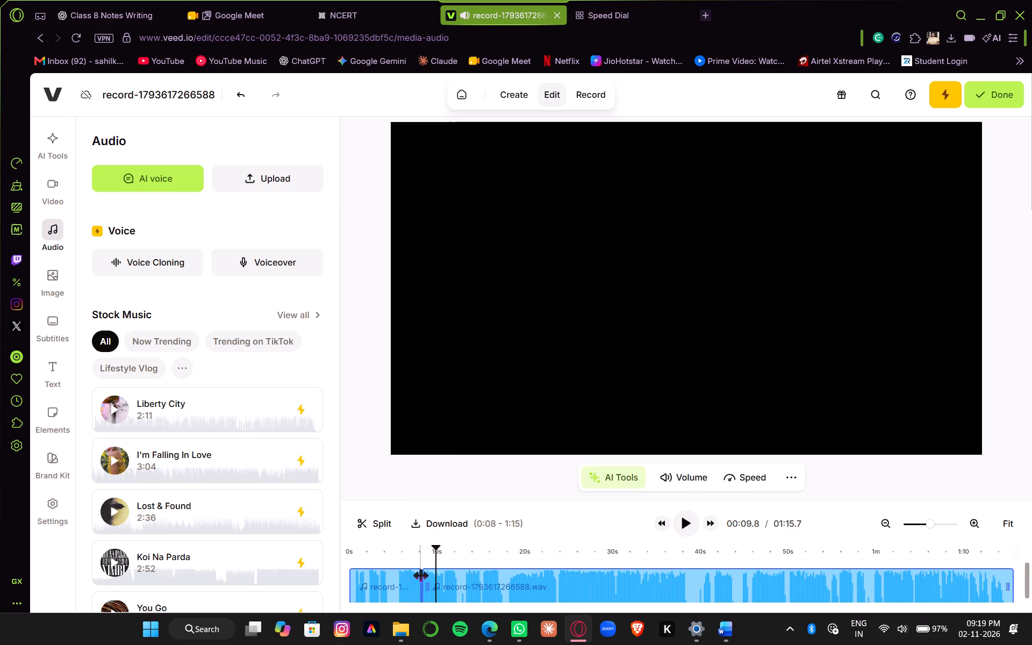
Replay the first clip from the start and split it again at about 7.6 seconds.
click(350, 578)
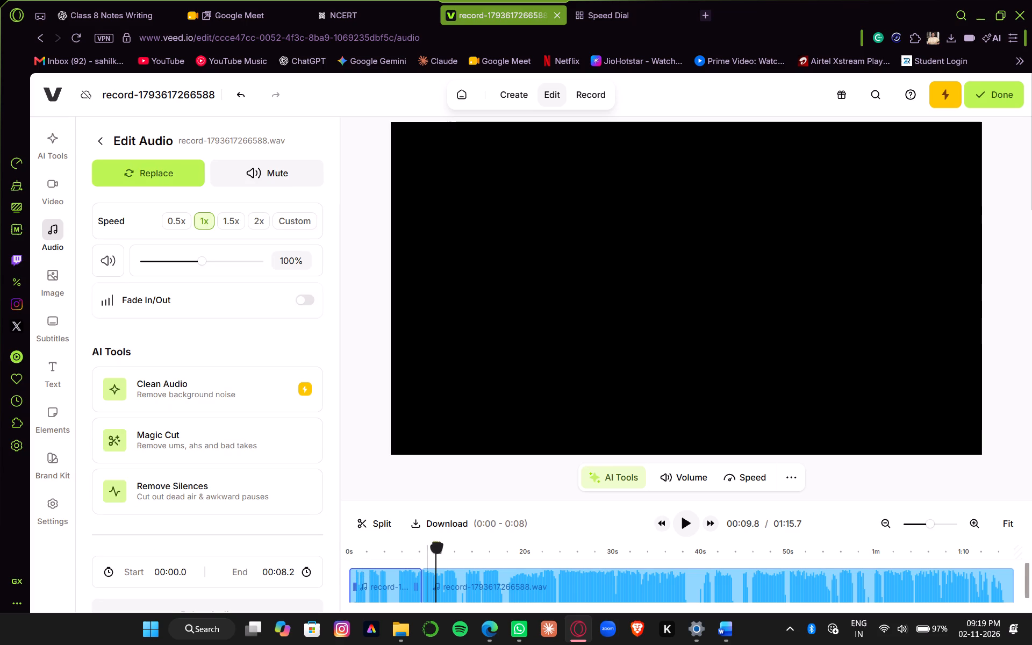
drag(437, 545, 300, 570)
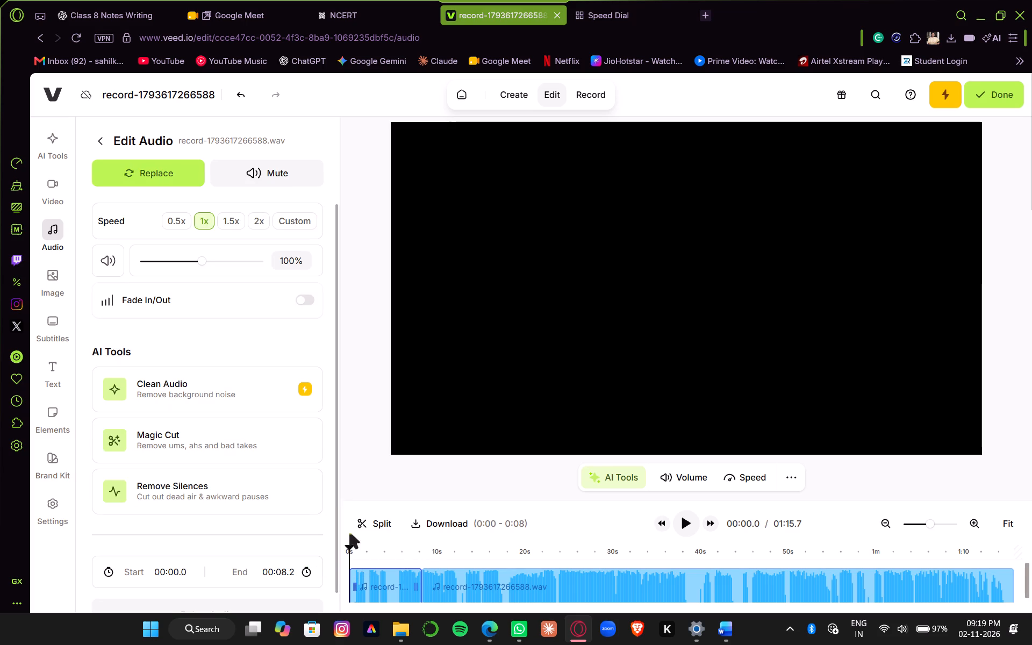
click(684, 517)
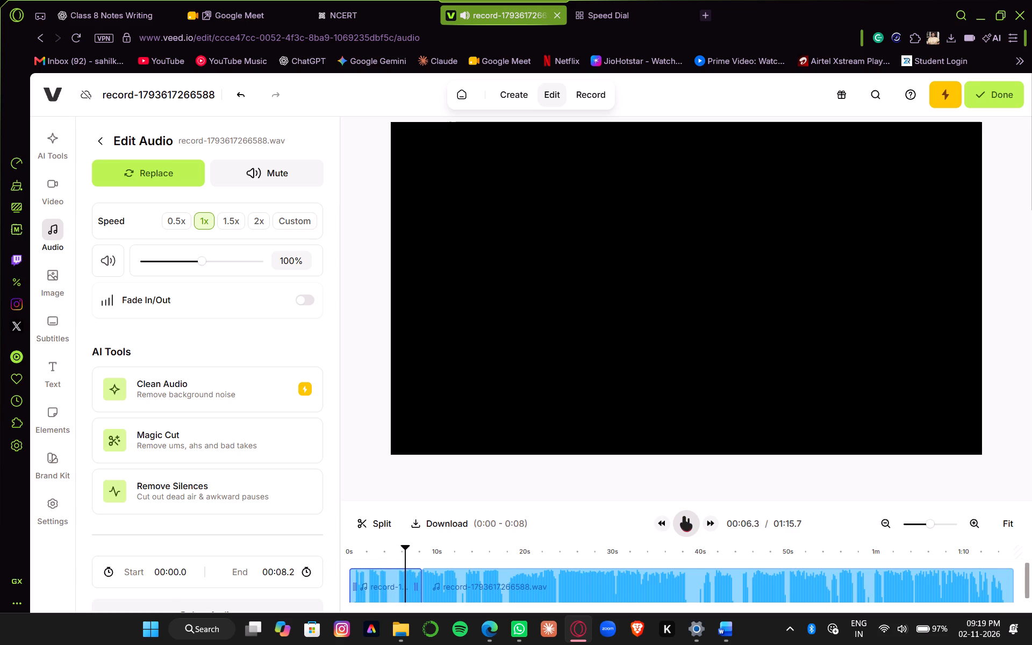
click(684, 517)
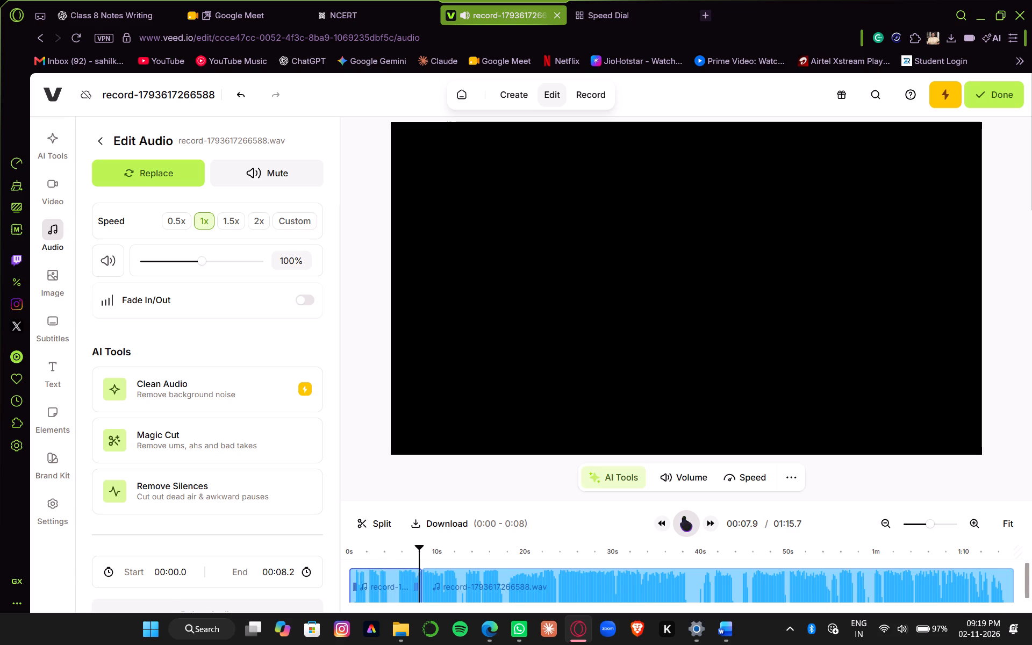
click(420, 548)
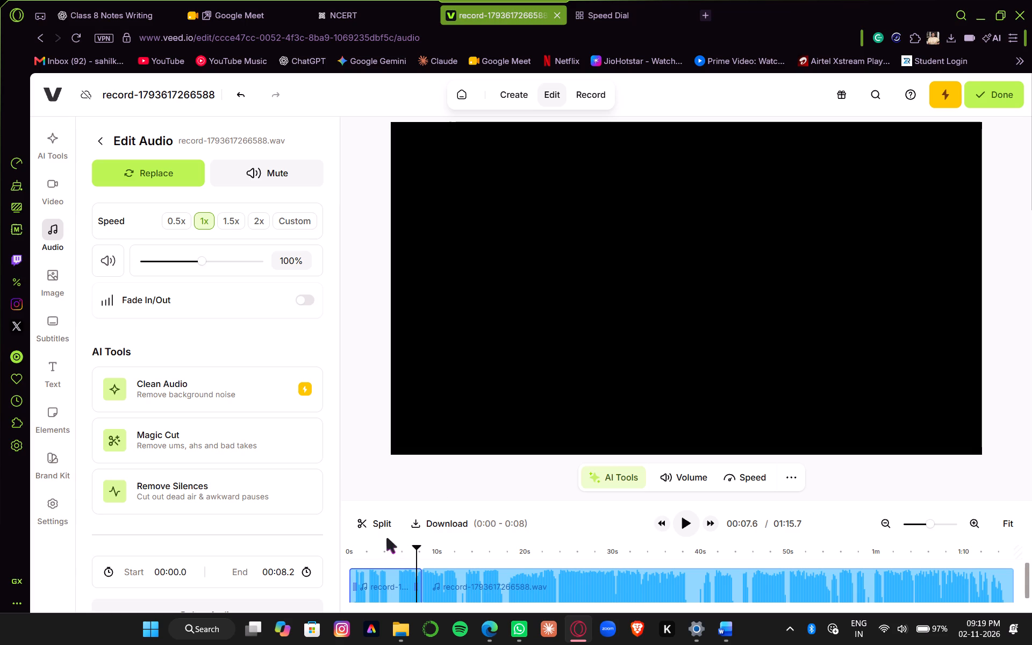
click(384, 523)
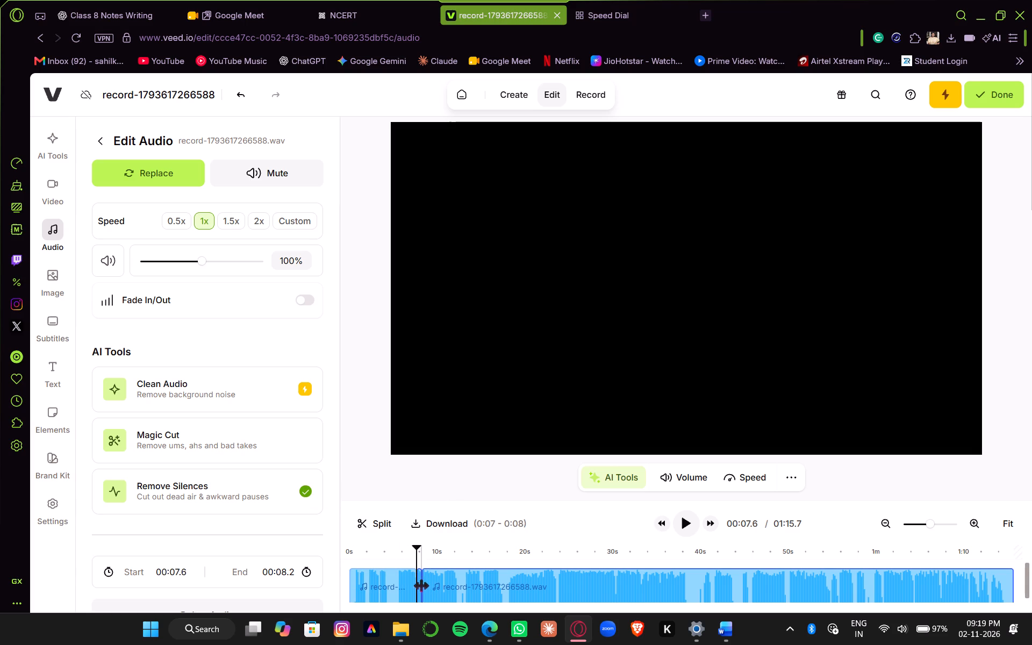
Move the short piece between the two splits onto a separate track above, starting at about 11.2 seconds.
click(420, 586)
click(420, 586)
drag(420, 586, 420, 571)
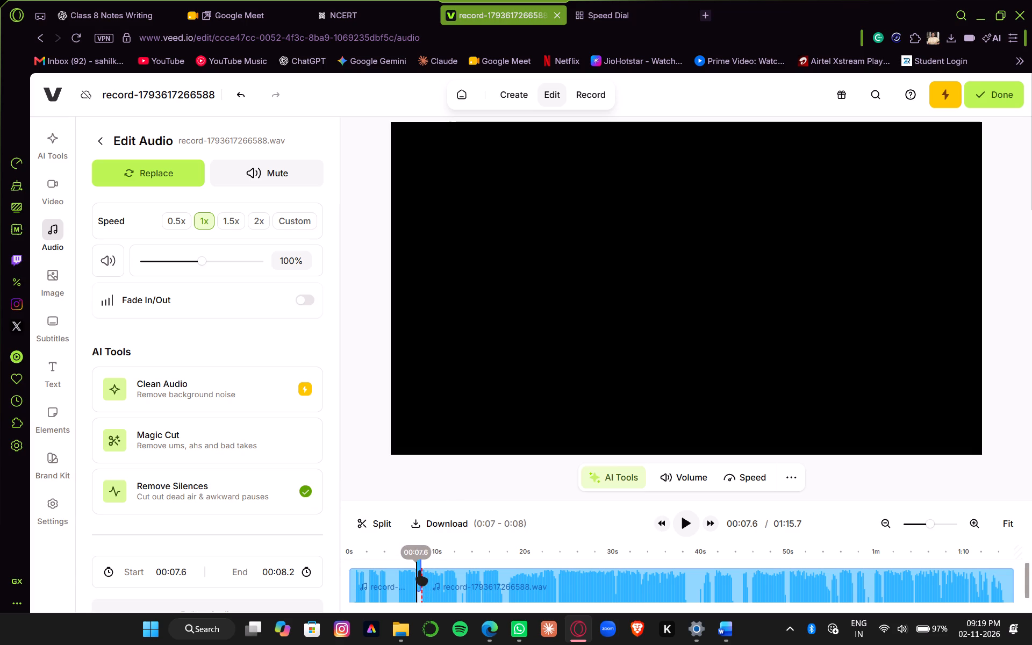
drag(420, 571, 453, 557)
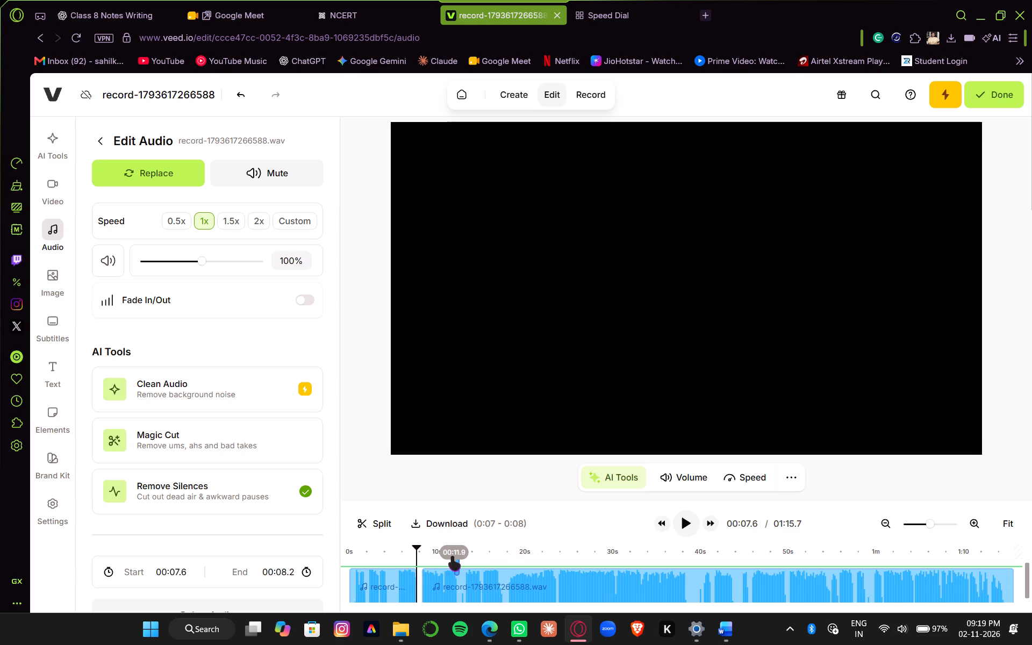
drag(453, 557, 451, 552)
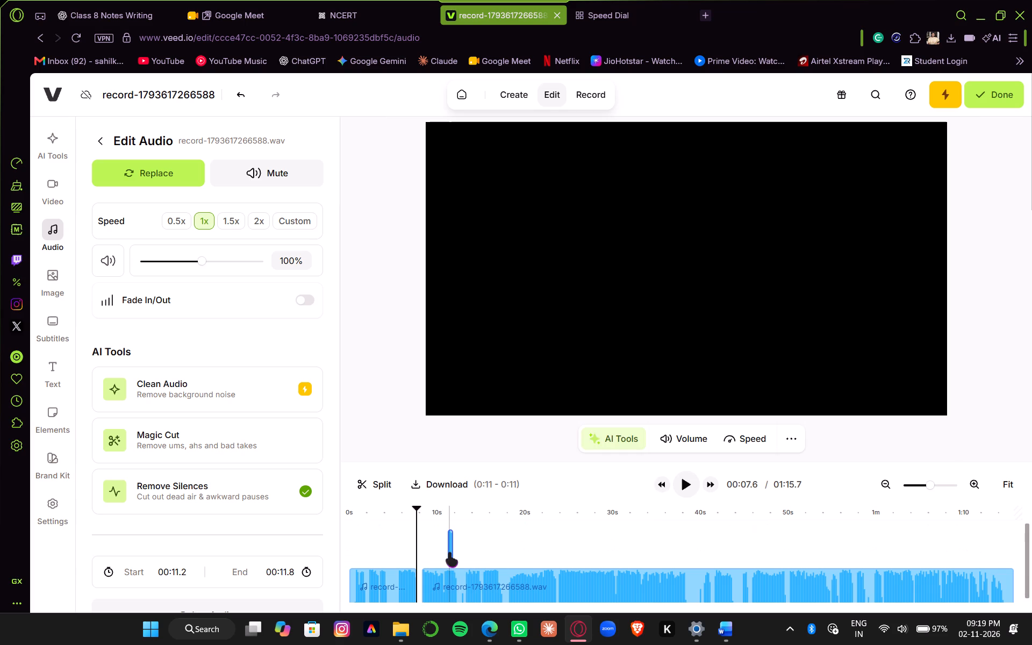
click(450, 553)
Shift the long remaining clip earlier to start at 7.6 seconds, closing the gap after the first clip.
click(431, 578)
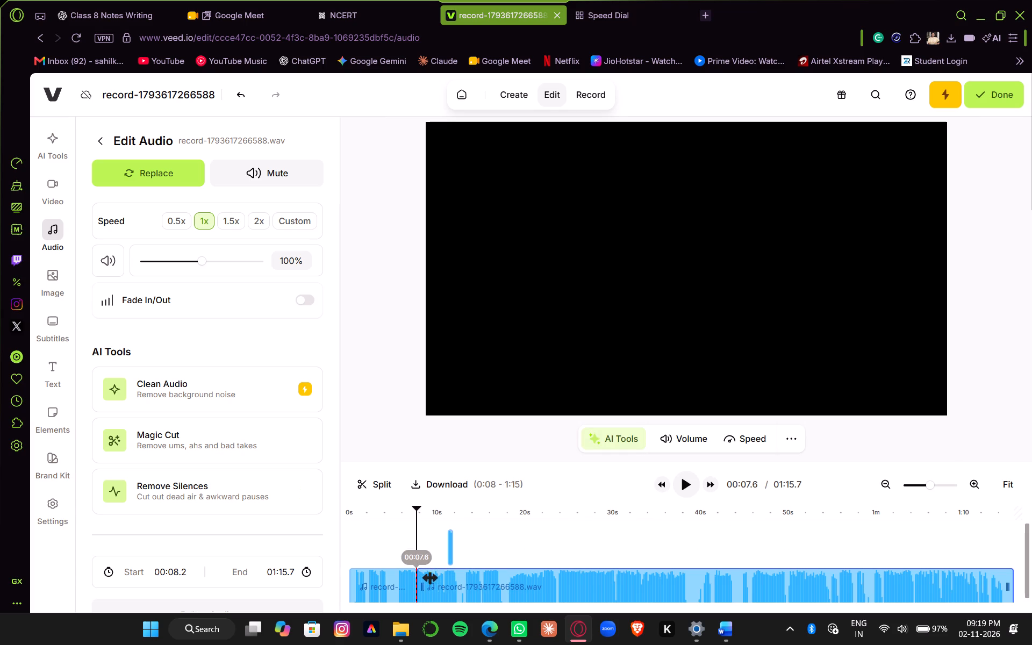
drag(458, 578, 458, 579)
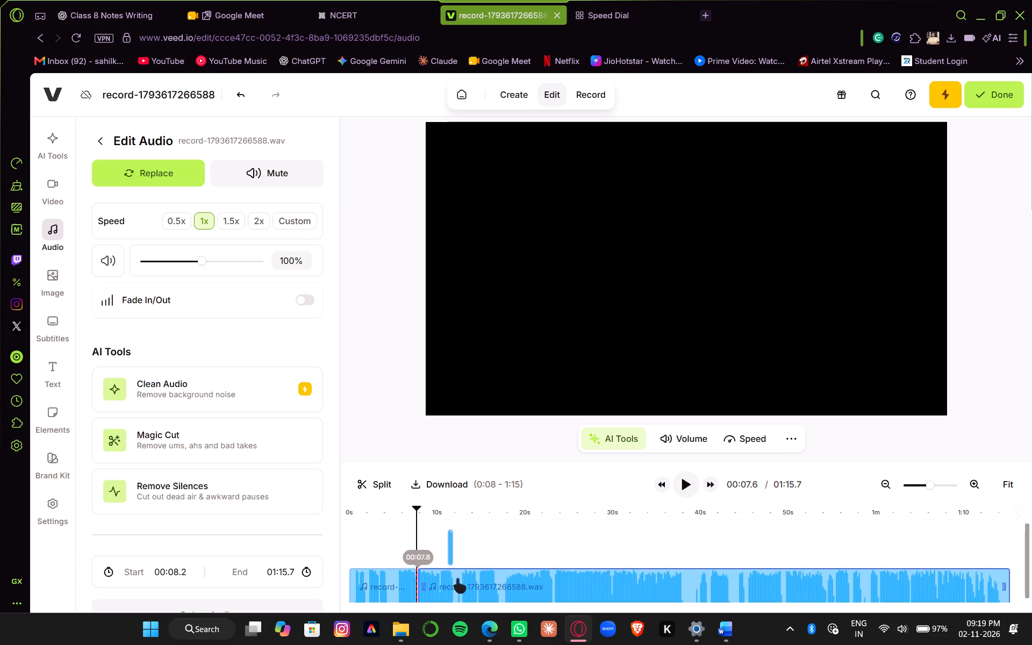
drag(458, 579, 453, 578)
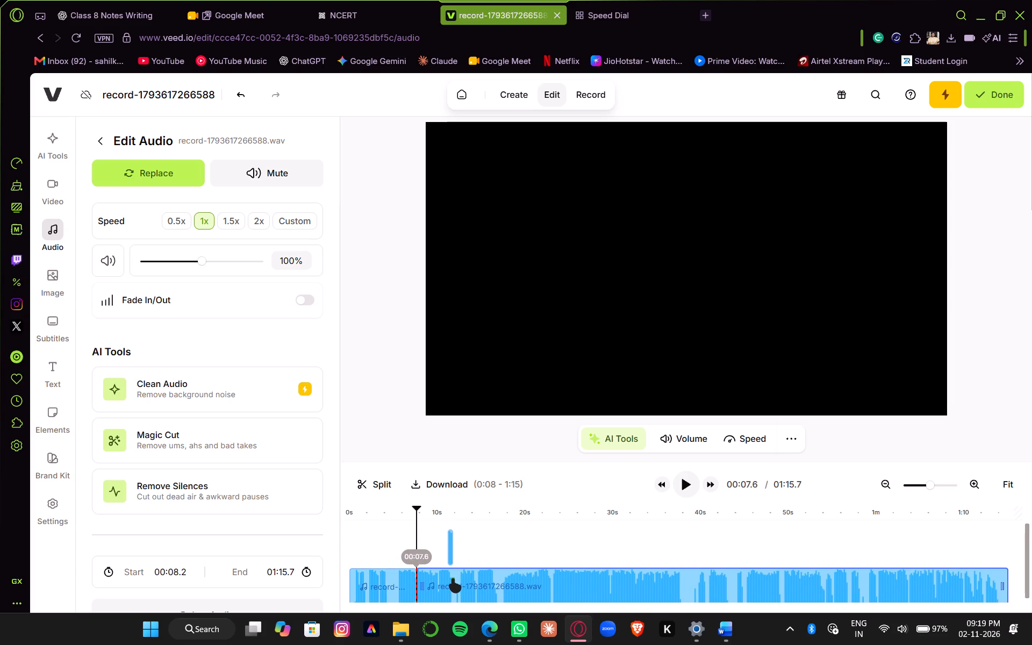
drag(453, 578, 454, 578)
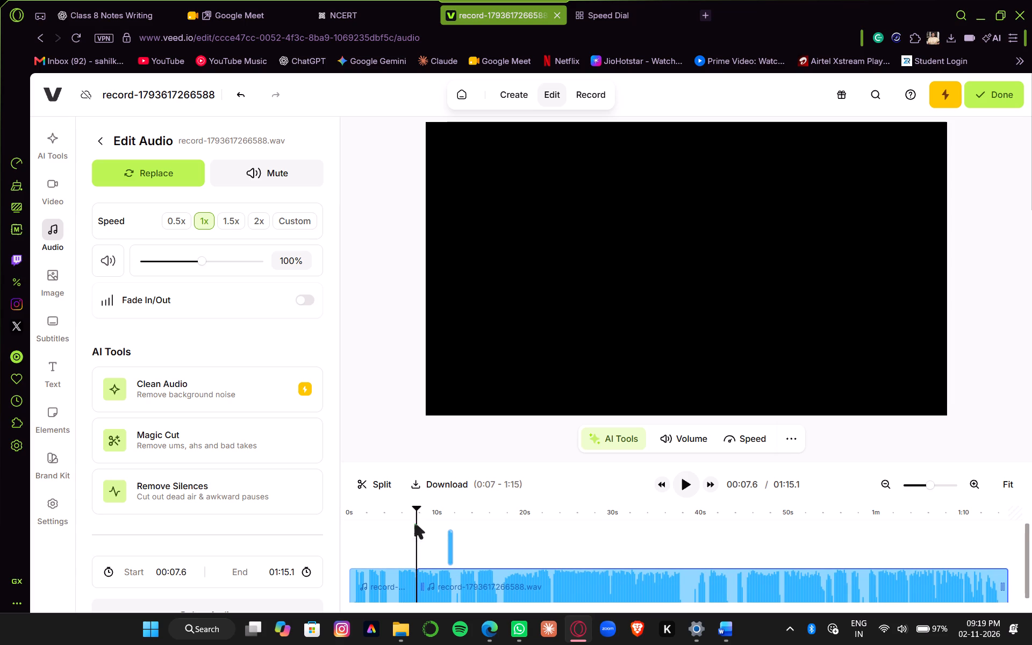
Play the edited audio from the beginning past the joined cut to check it, and pause.
drag(417, 507, 416, 507)
drag(416, 507, 346, 512)
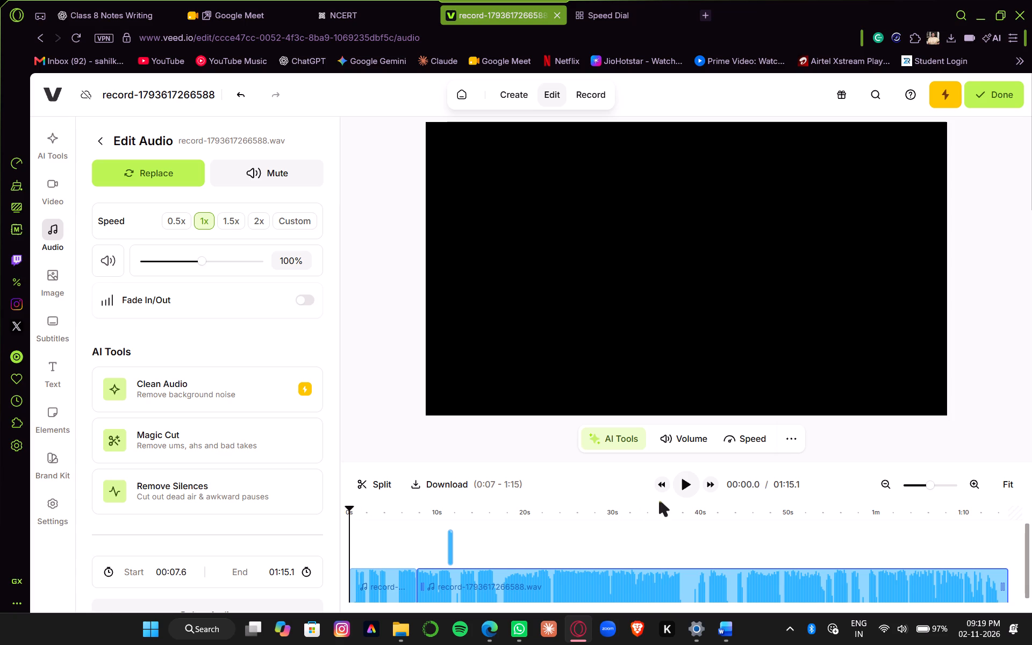
click(683, 491)
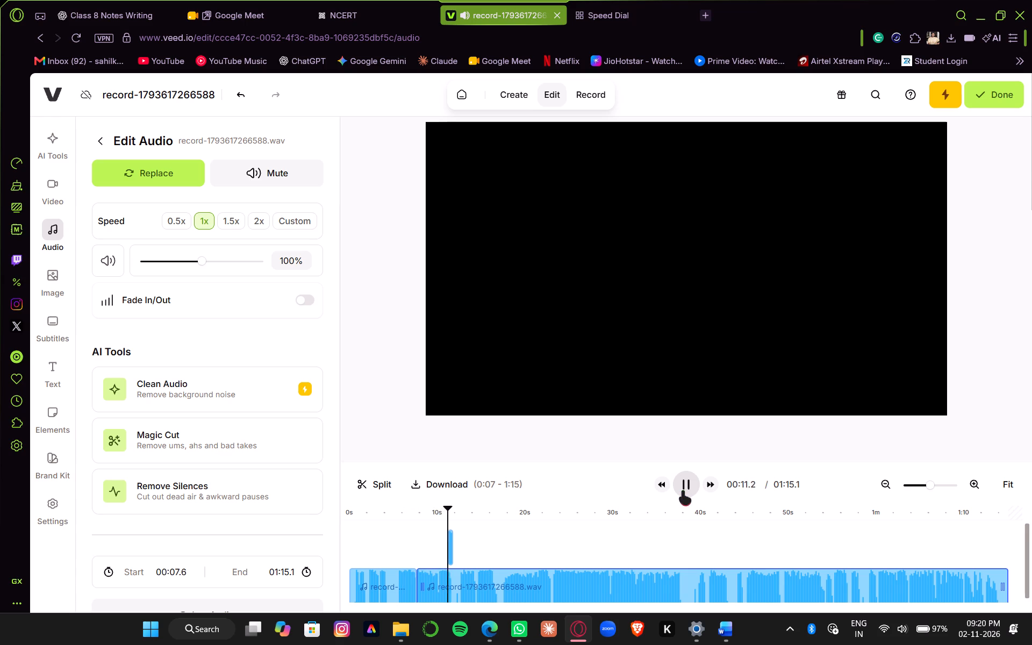
click(683, 491)
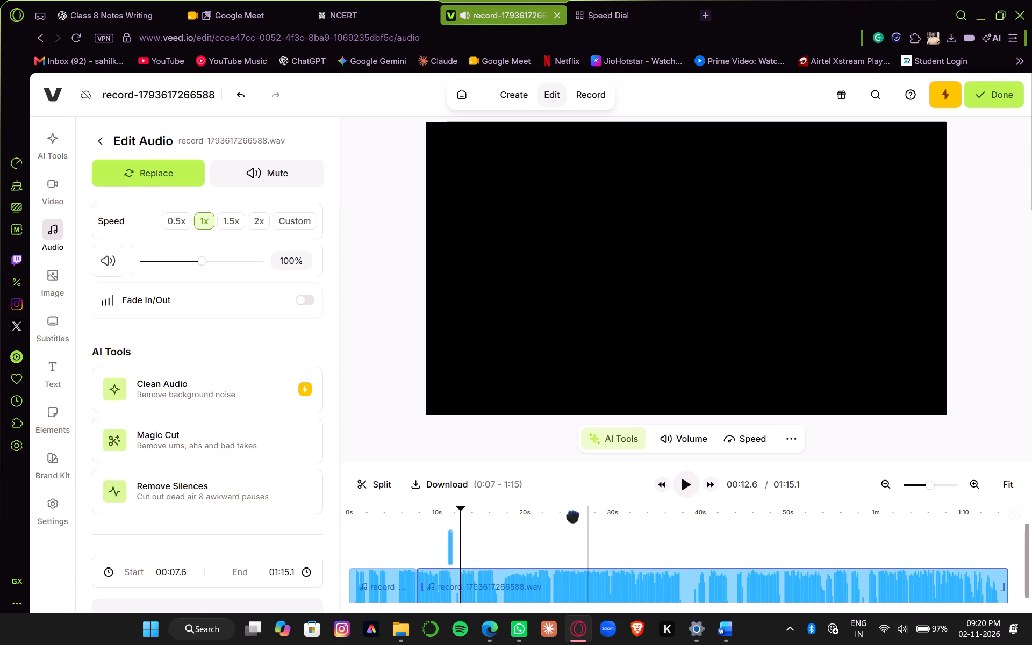
Delete the short cut-out audio piece from the separate track above the main recording.
click(449, 541)
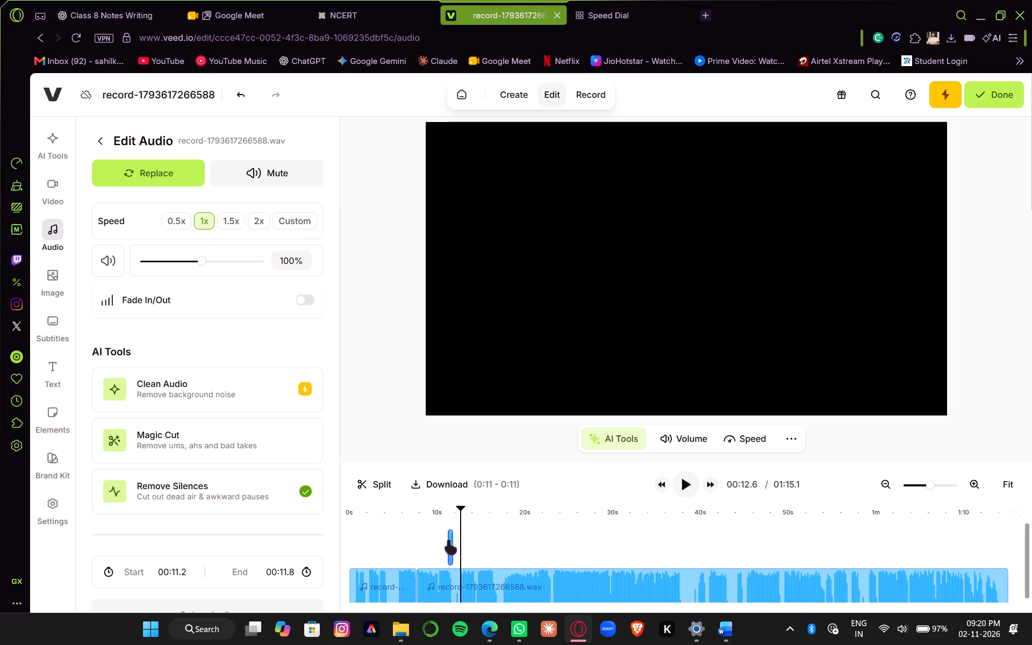
right_click(451, 537)
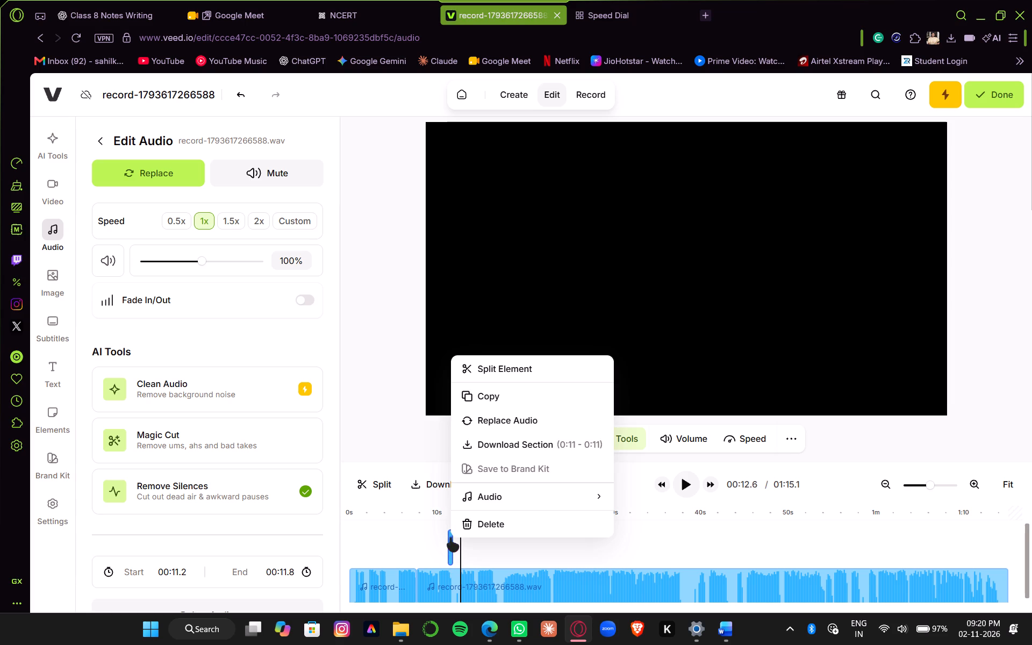
click(469, 522)
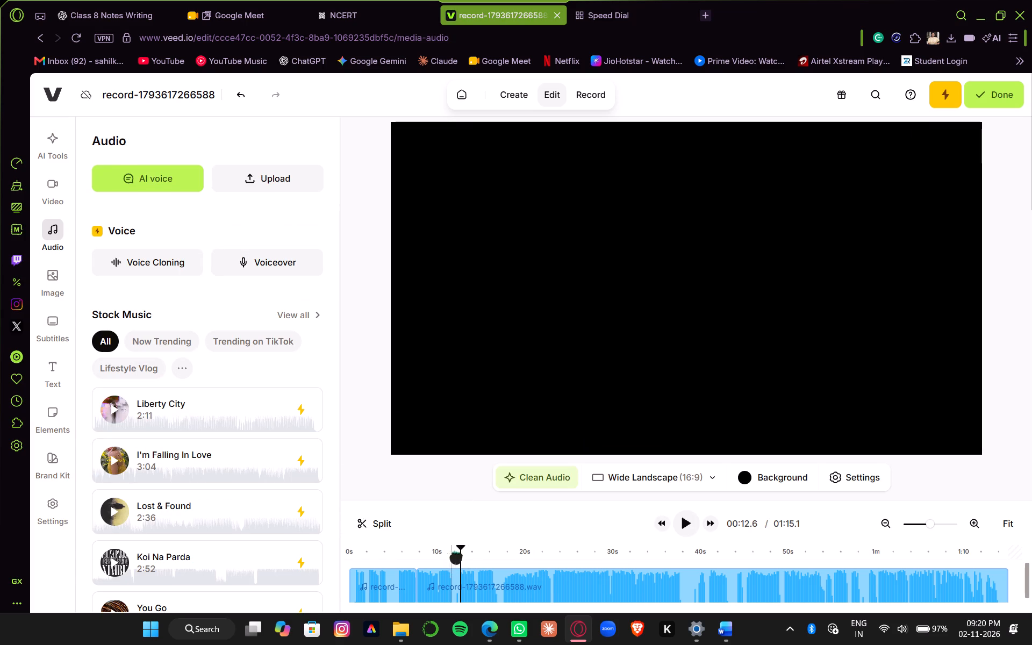
Play the edited audio from the start to about 21 seconds to check it, pause, and return the playhead to the beginning.
drag(462, 544, 346, 555)
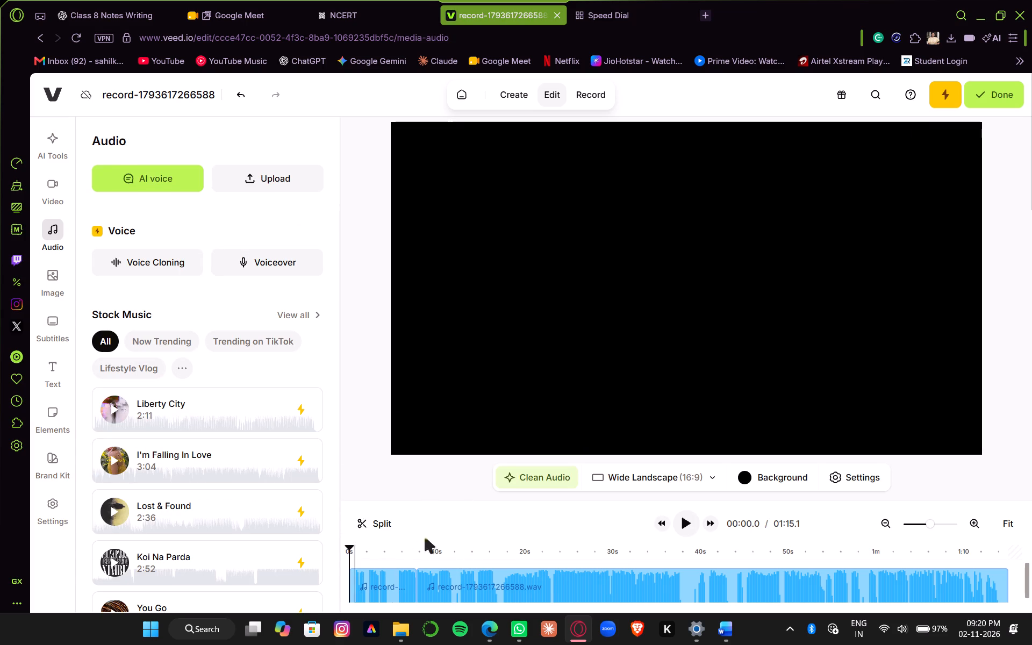
click(691, 526)
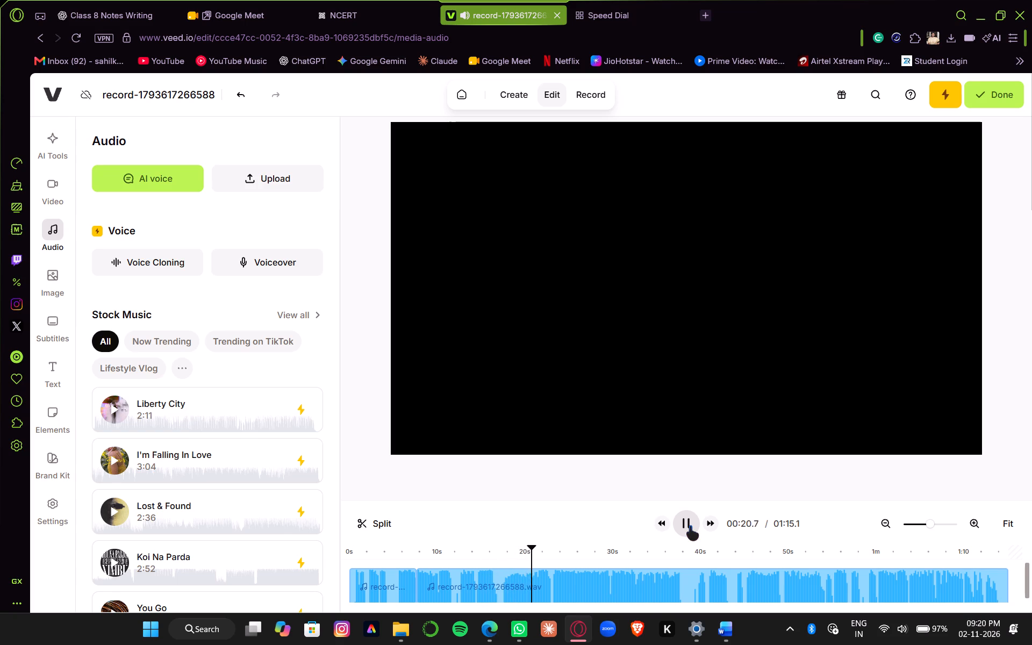
click(691, 526)
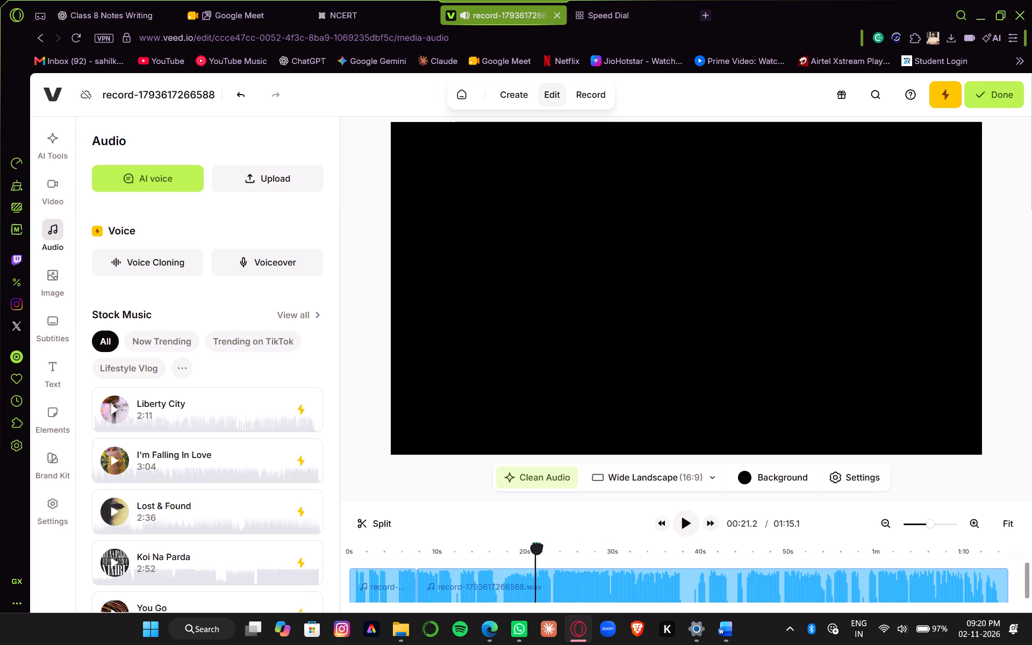
drag(536, 547, 314, 552)
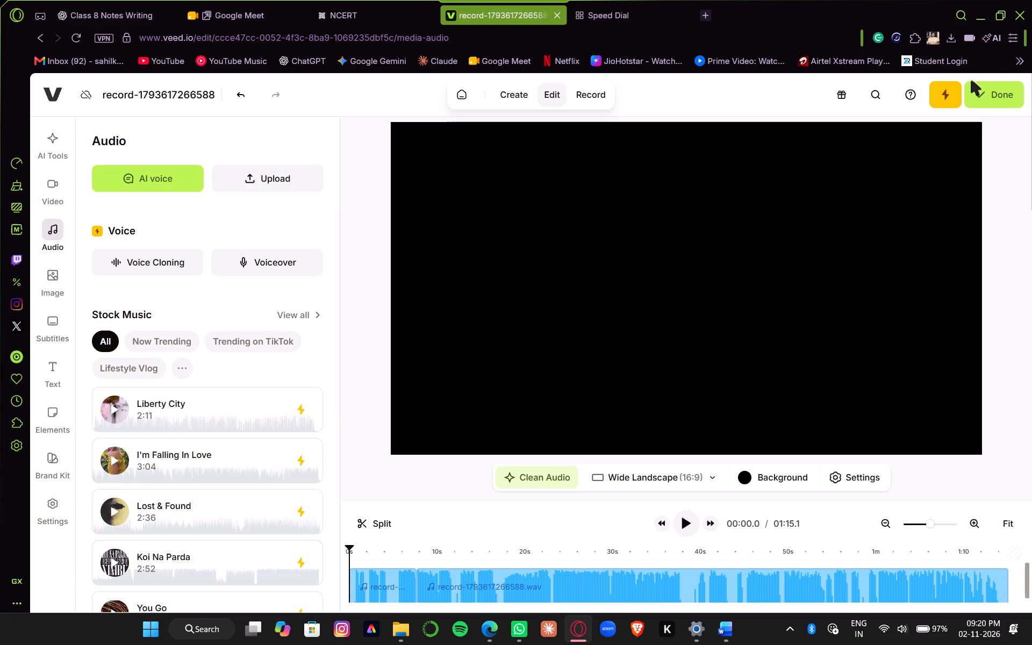
Finish the audio edit and leave the editor for the project's view page.
click(979, 93)
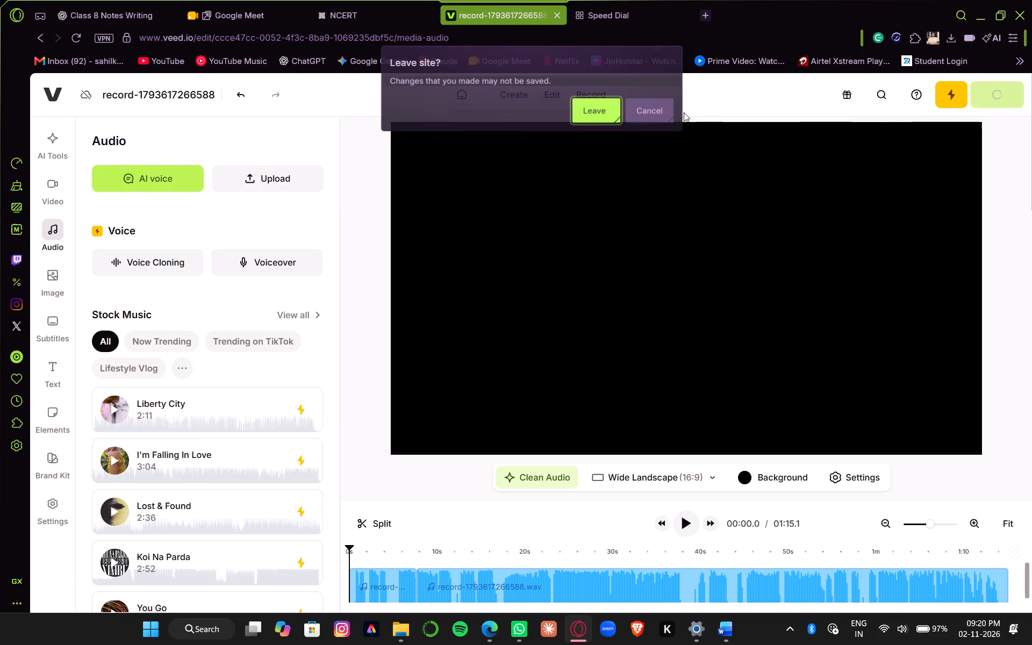
click(604, 114)
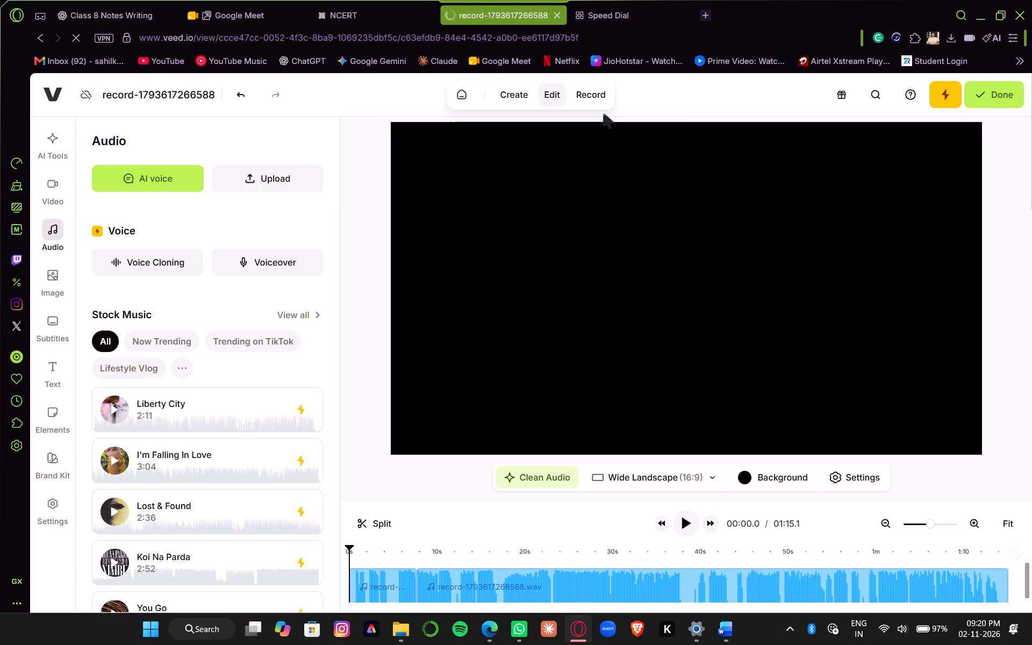
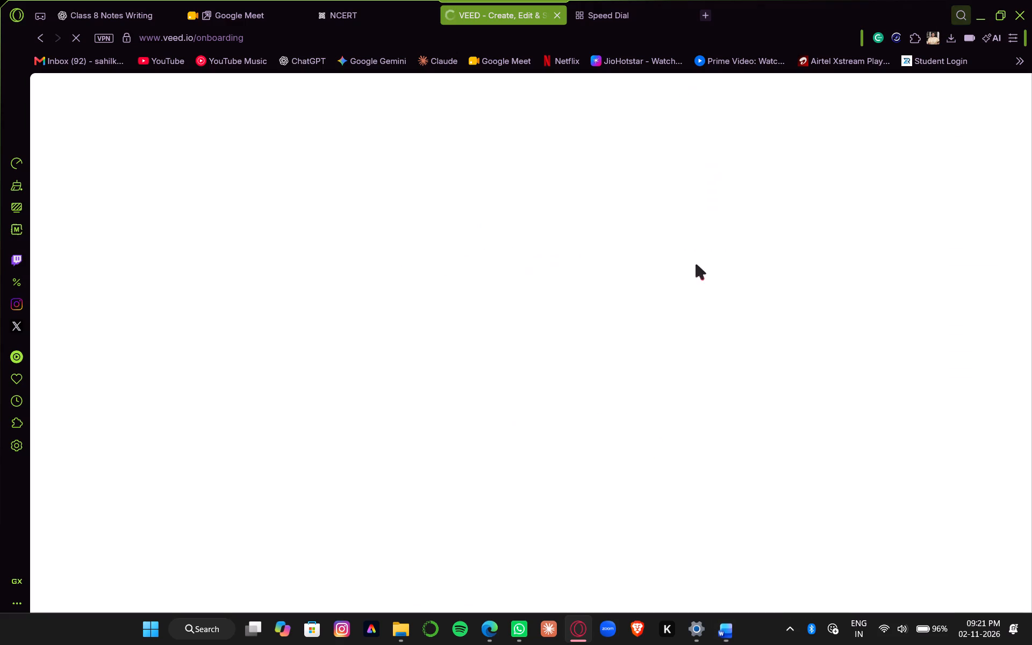
Switch to Microsoft Edge, close the annotated Class_8_World_Geography_One_Hour_Notes PDF without saving its changes, and return to the VEED page in Opera GX.
click(493, 630)
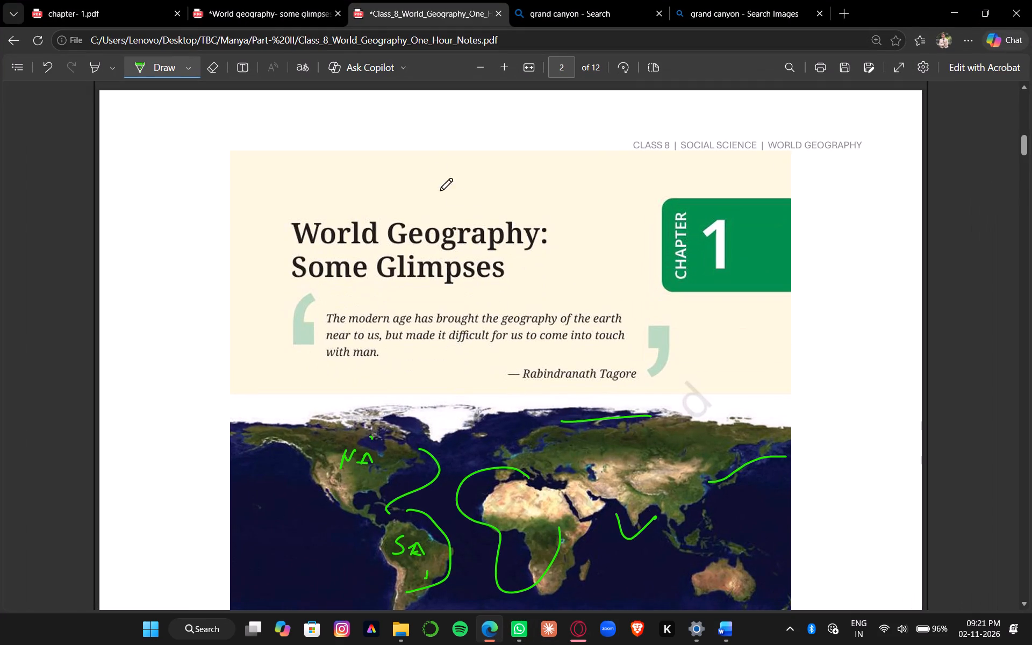
scroll(430, 191, down, 13)
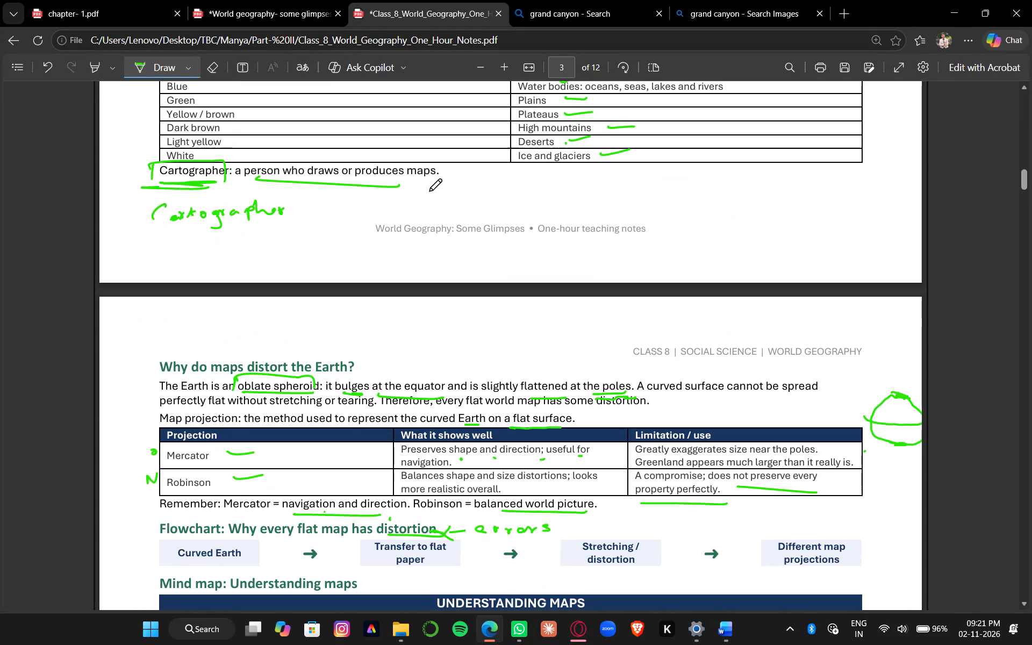
scroll(432, 191, down, 4)
middle_click(437, 11)
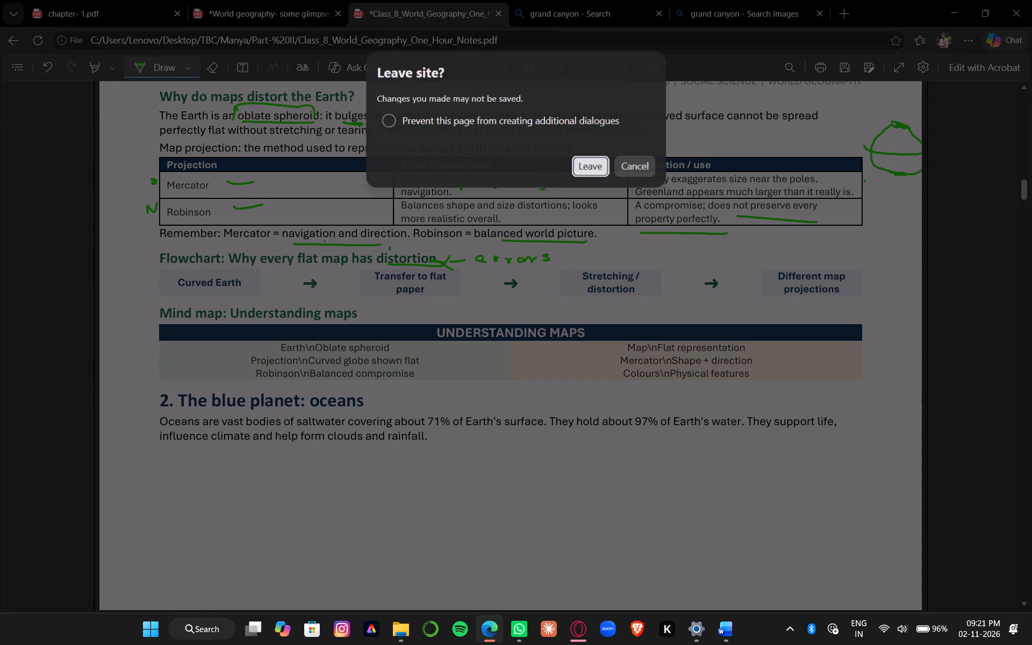
click(591, 168)
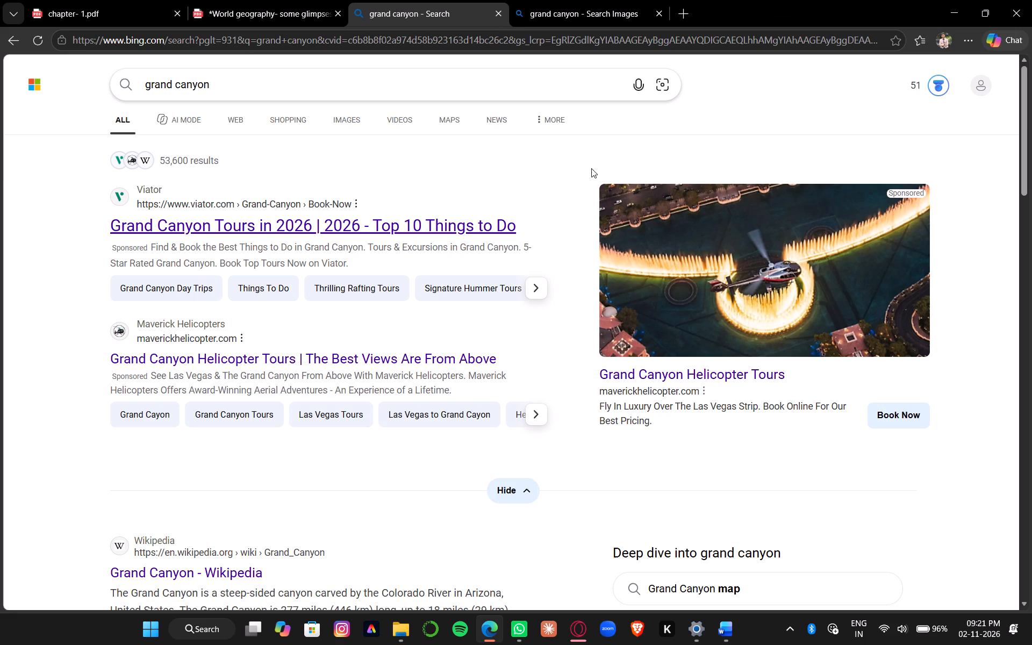
click(956, 10)
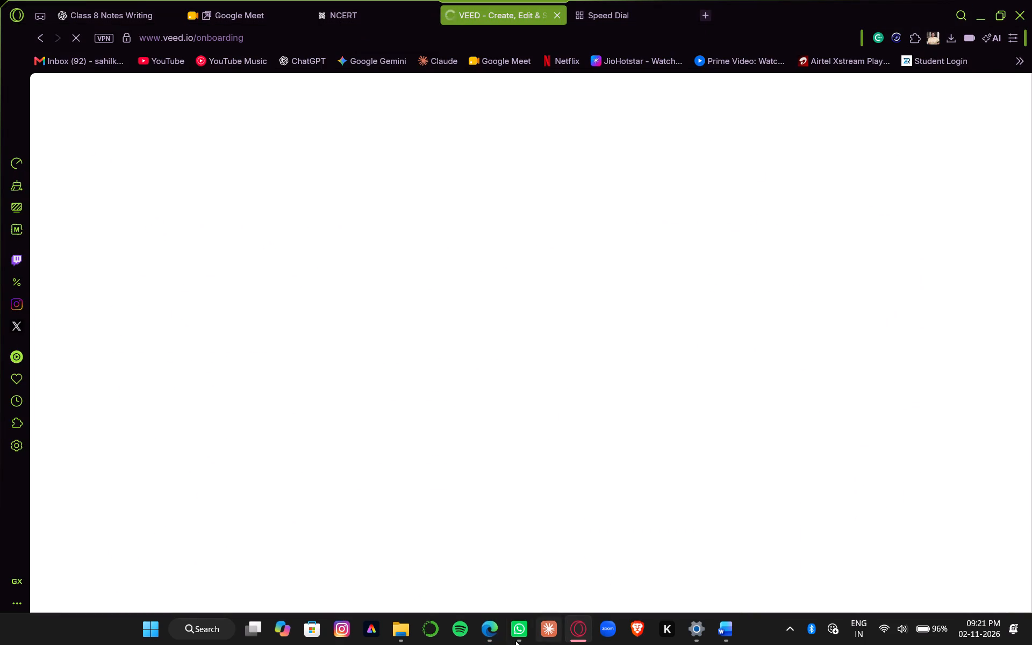
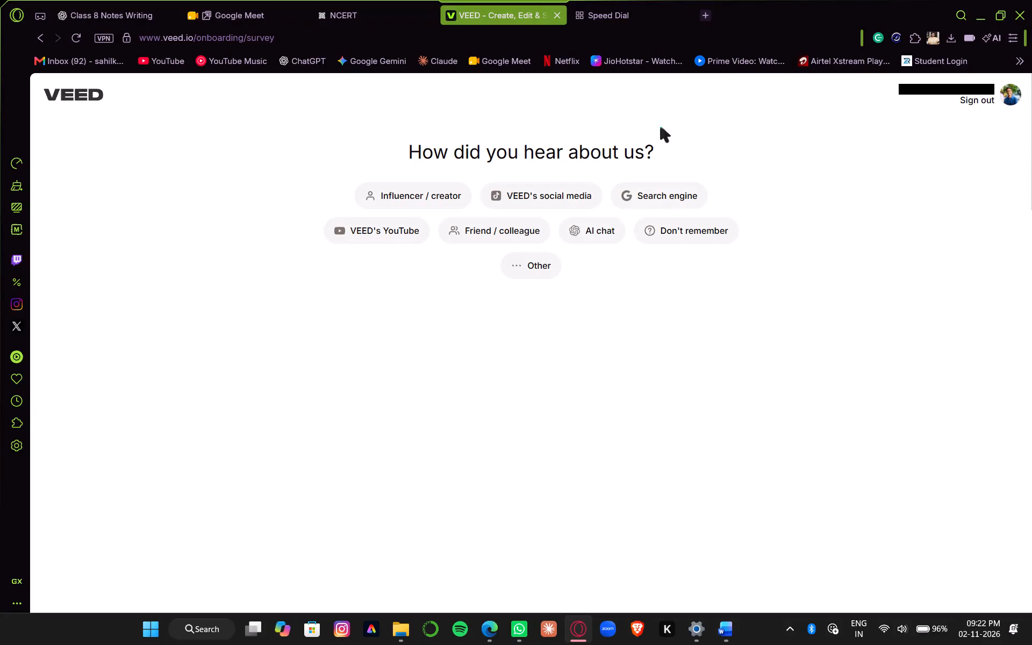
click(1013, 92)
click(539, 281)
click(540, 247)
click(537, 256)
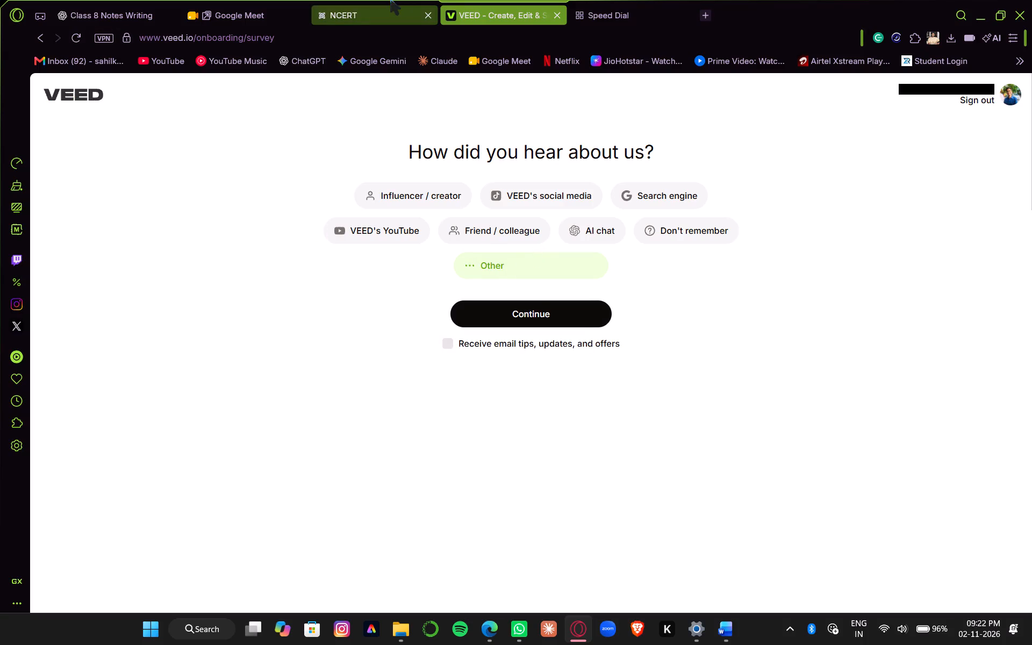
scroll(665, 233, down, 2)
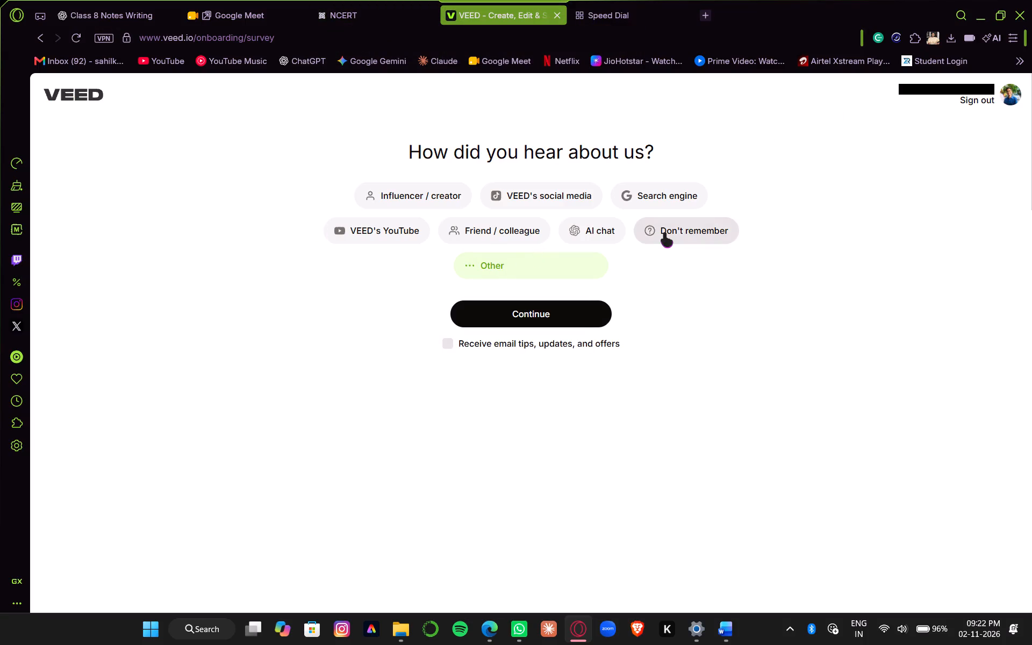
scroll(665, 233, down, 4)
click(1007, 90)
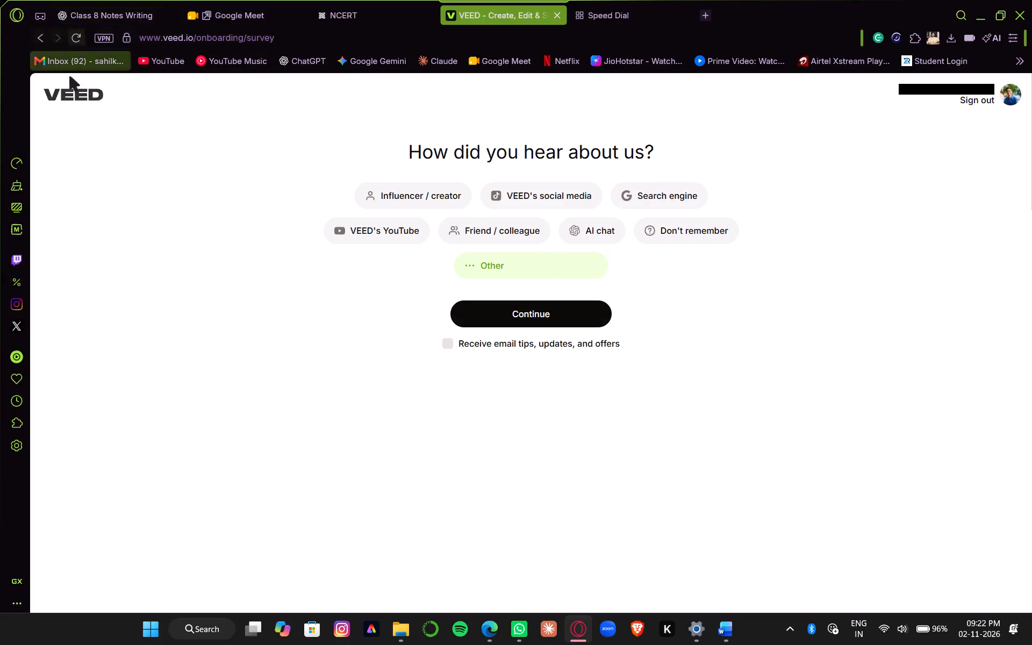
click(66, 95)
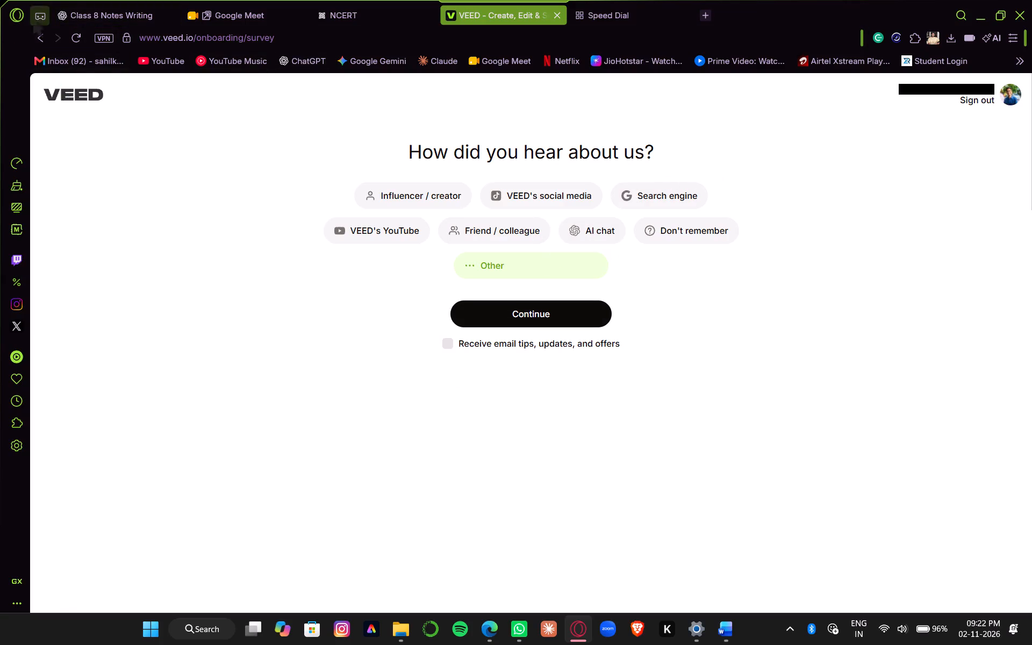
Go back from the onboarding survey to the Google results and open VEED's Online Audio Editor page.
click(45, 32)
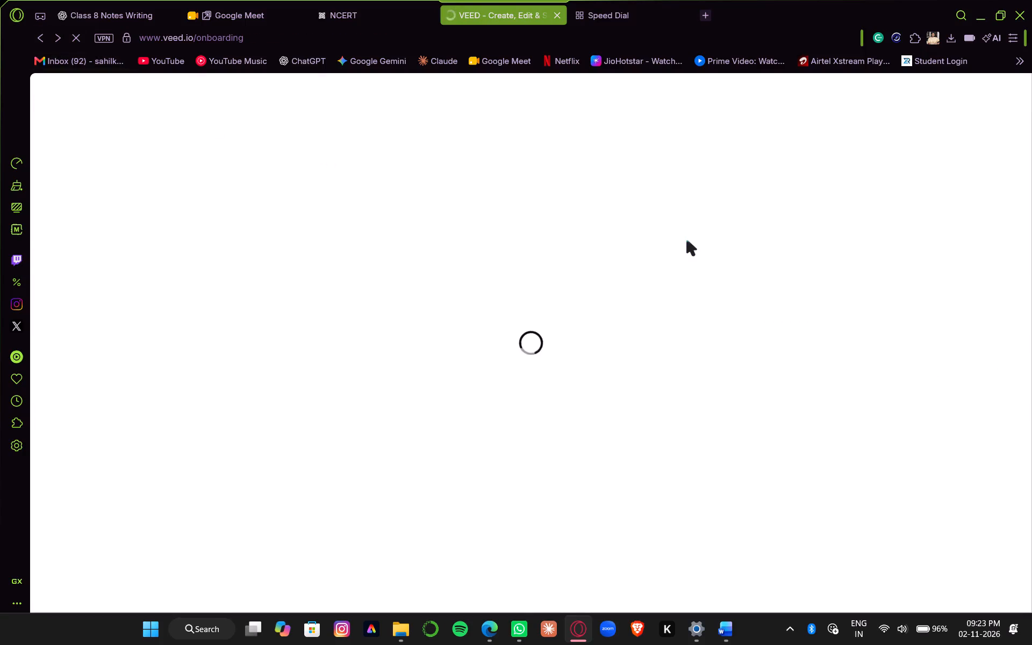
click(45, 32)
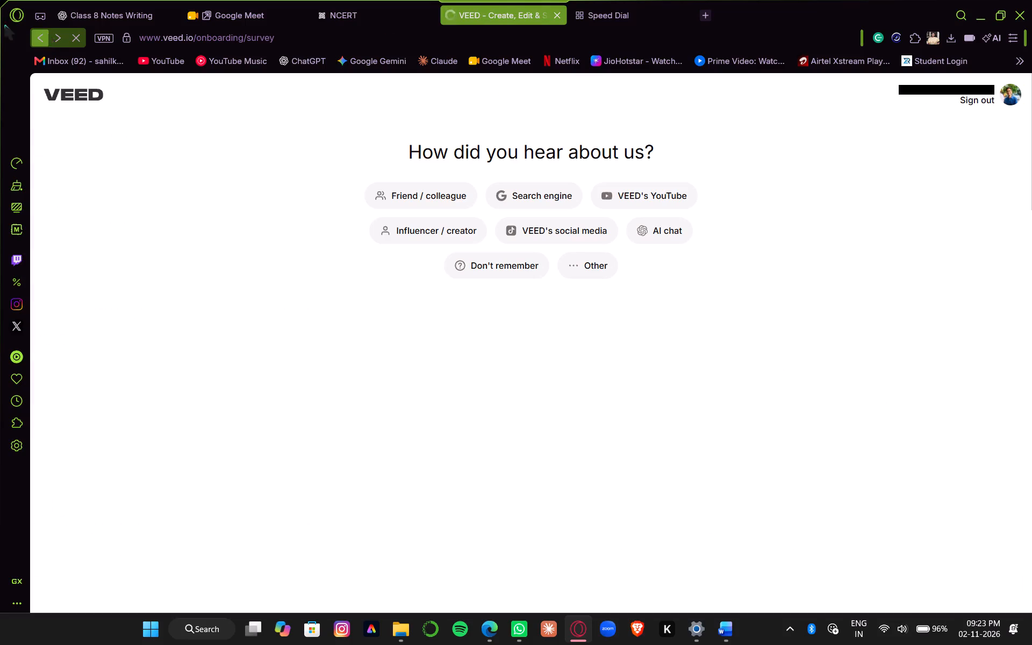
click(35, 35)
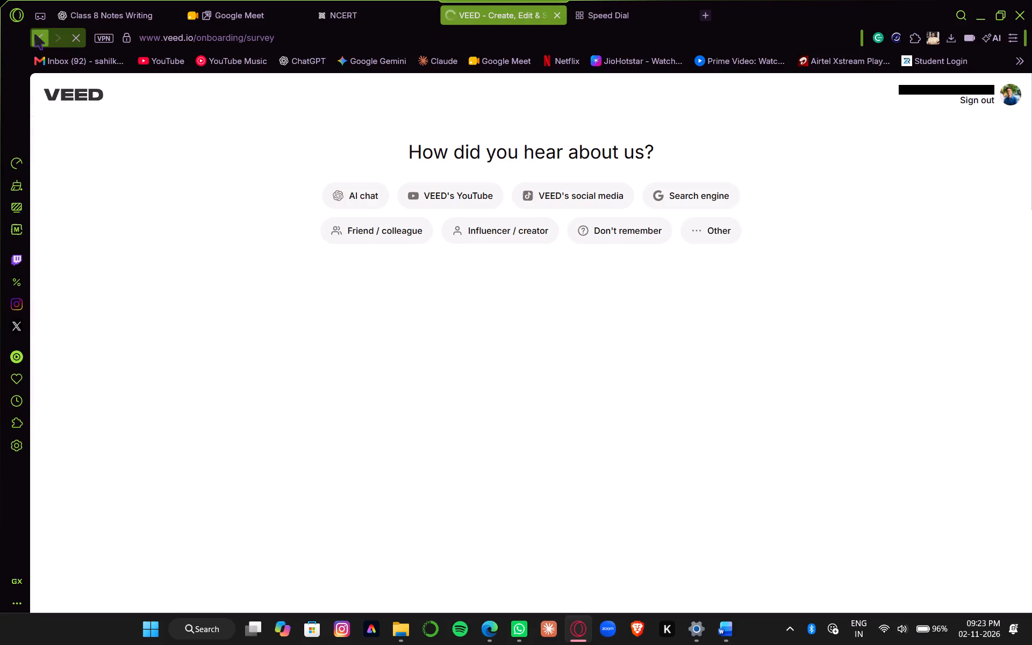
double_click(35, 35)
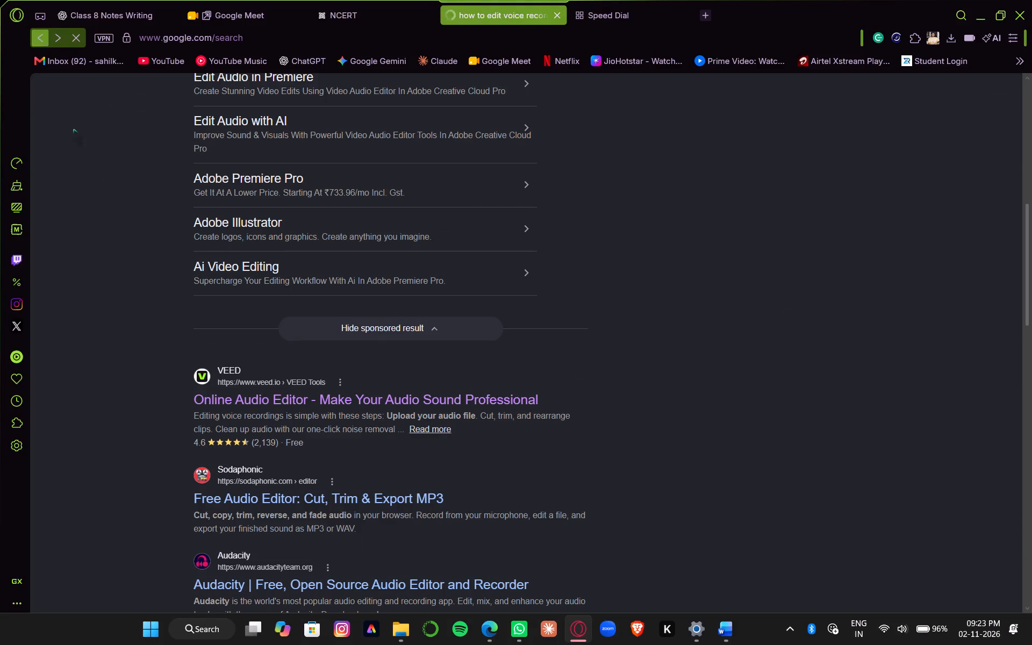
click(217, 392)
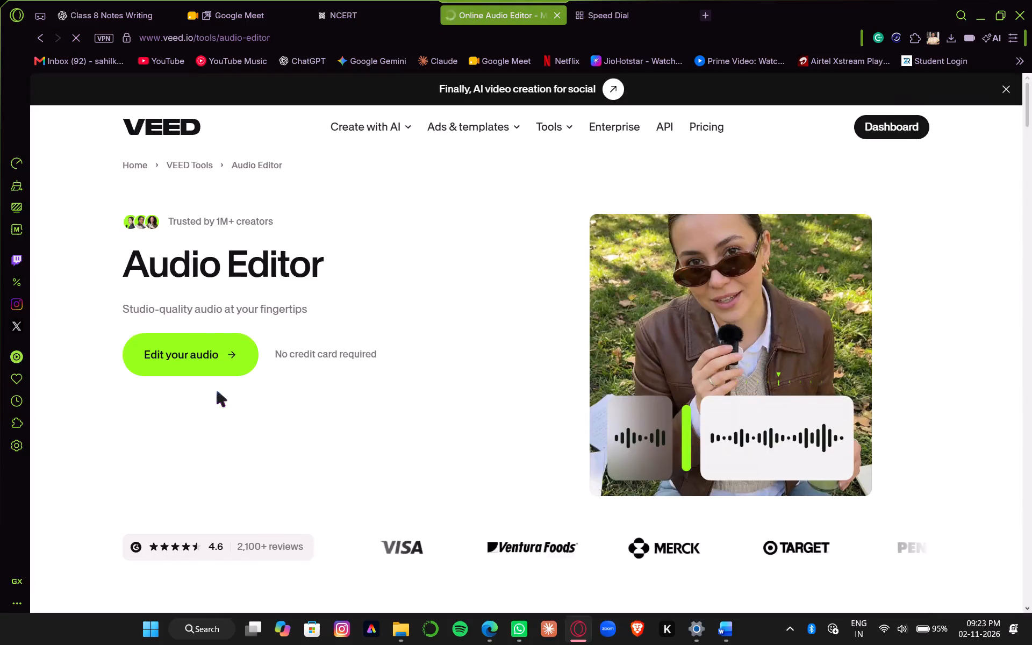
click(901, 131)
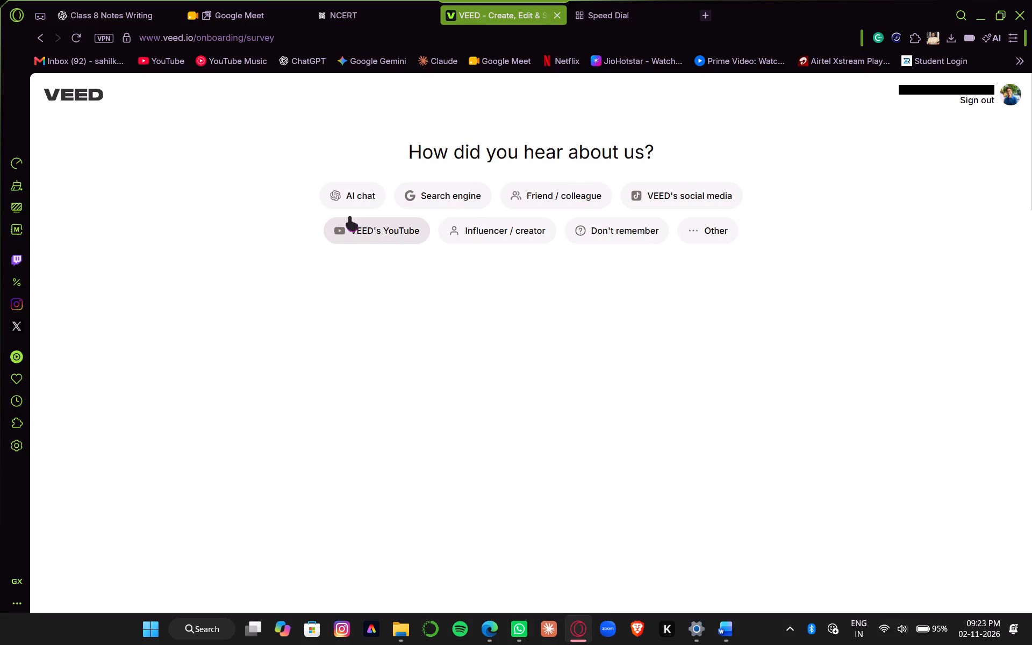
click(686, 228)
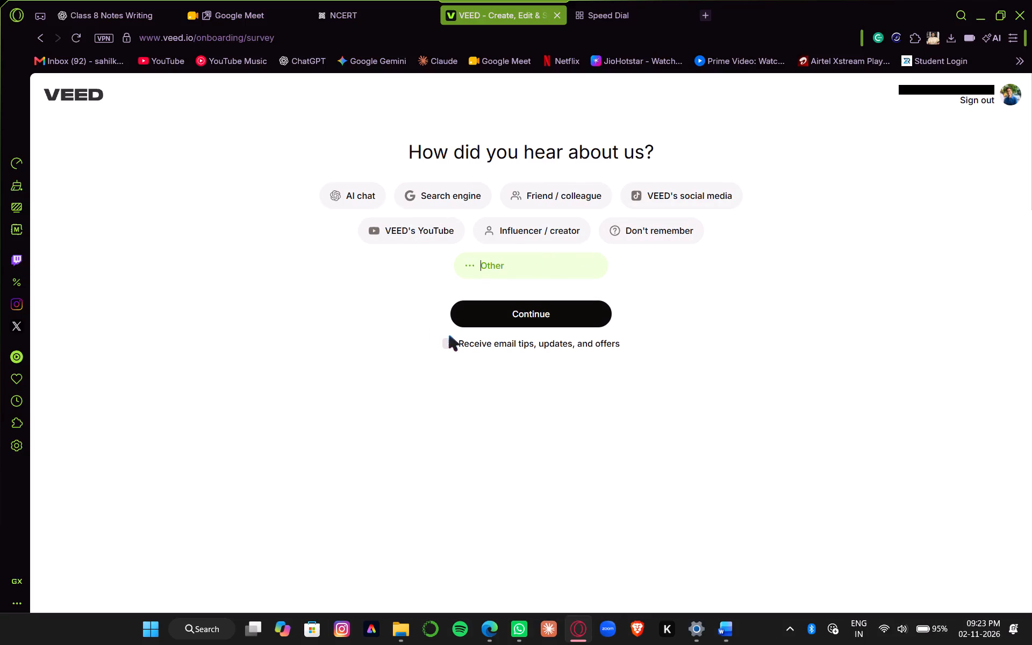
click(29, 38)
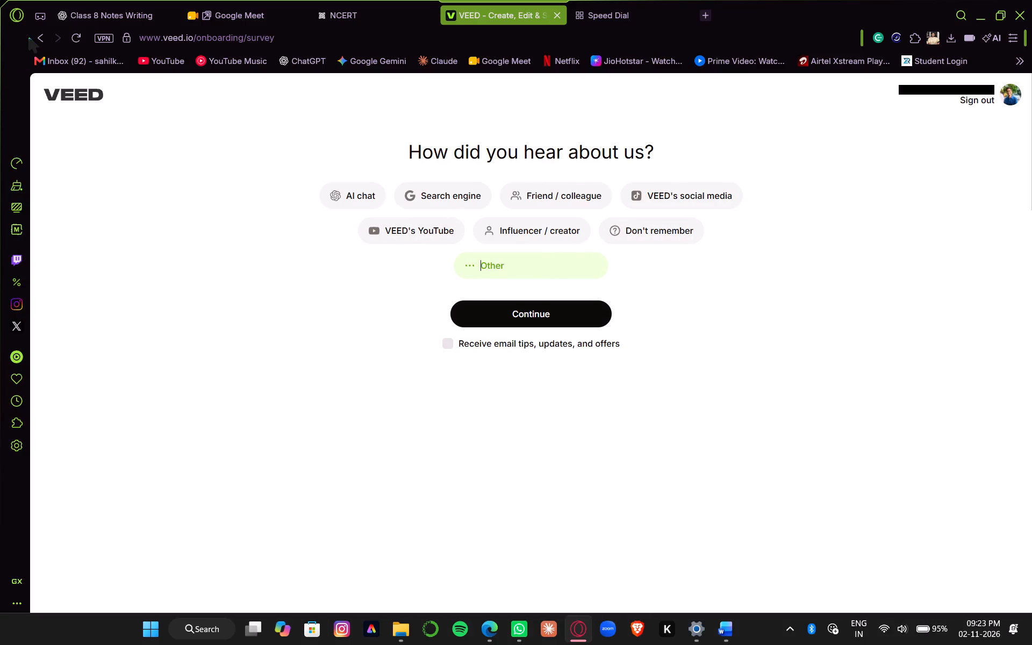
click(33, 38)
Start editing audio from VEED's Audio Editor page.
scroll(429, 356, down, 1)
scroll(429, 356, up, 1)
scroll(429, 356, down, 12)
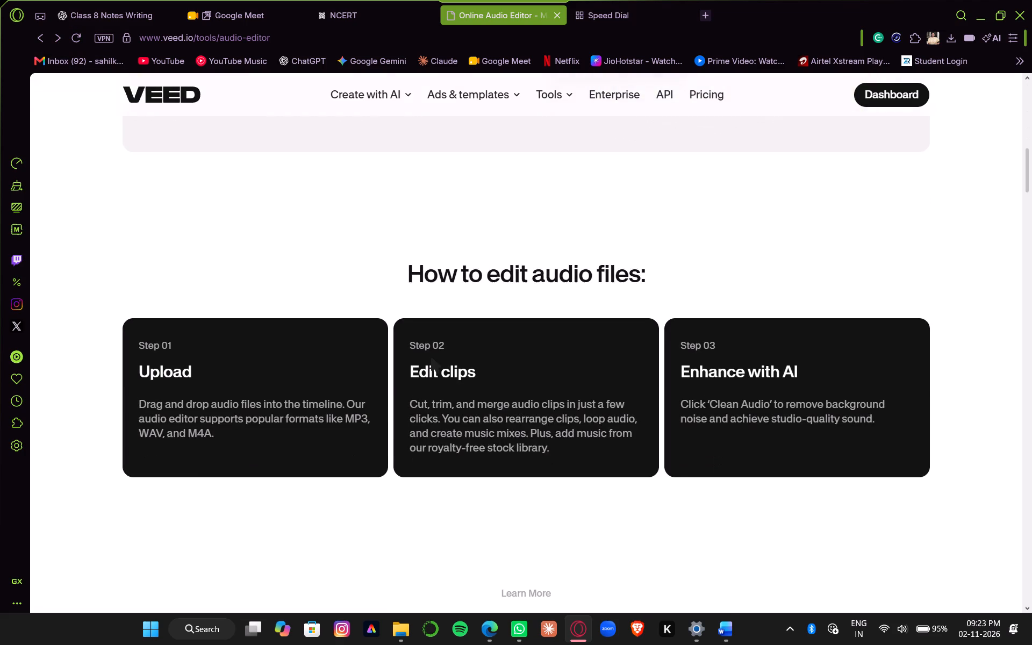
scroll(432, 359, down, 7)
scroll(432, 359, up, 5)
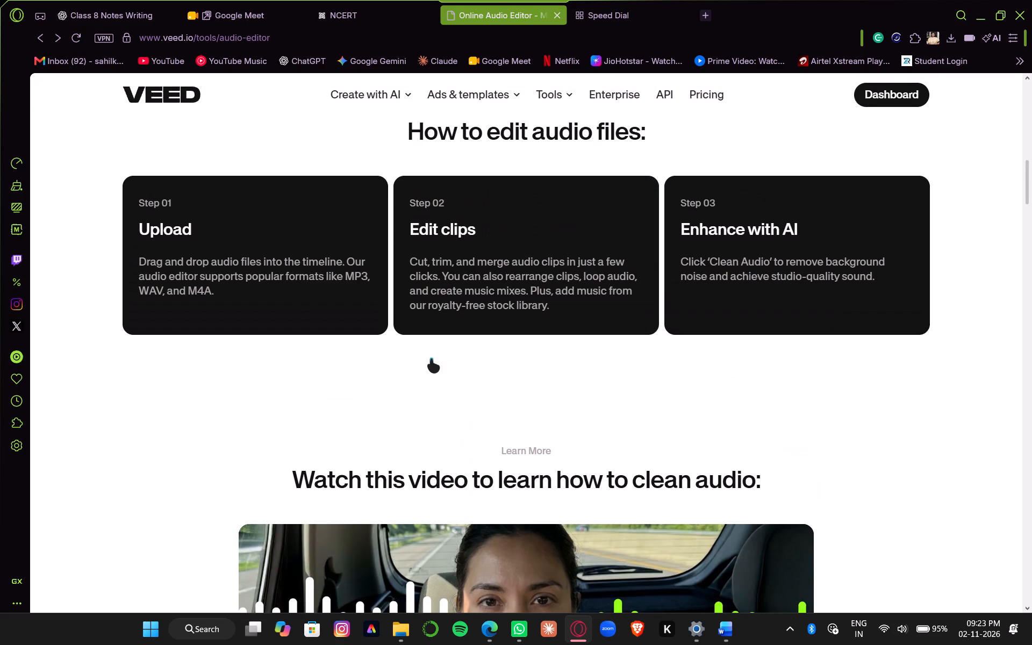
scroll(421, 289, up, 16)
click(230, 350)
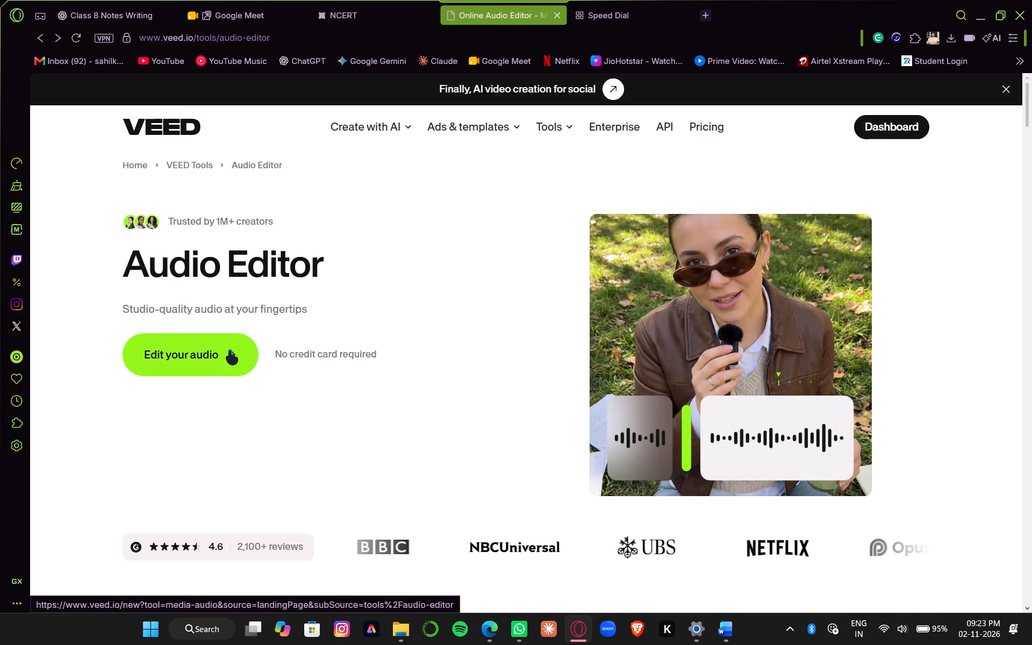
scroll(230, 351, up, 4)
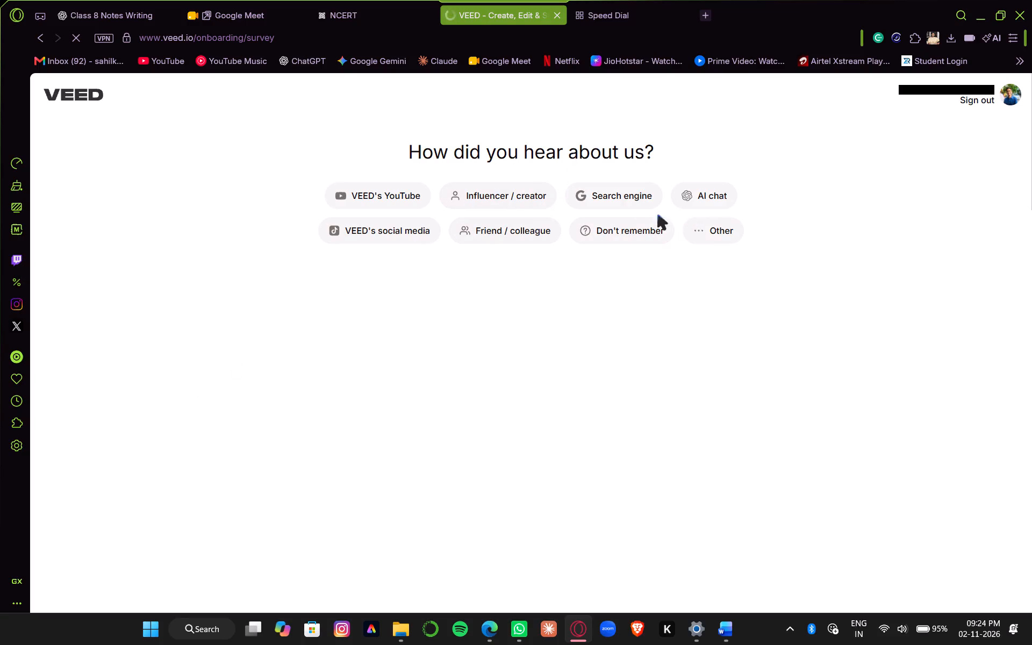
Answer the onboarding survey with Search engine and continue with the free plan.
click(643, 202)
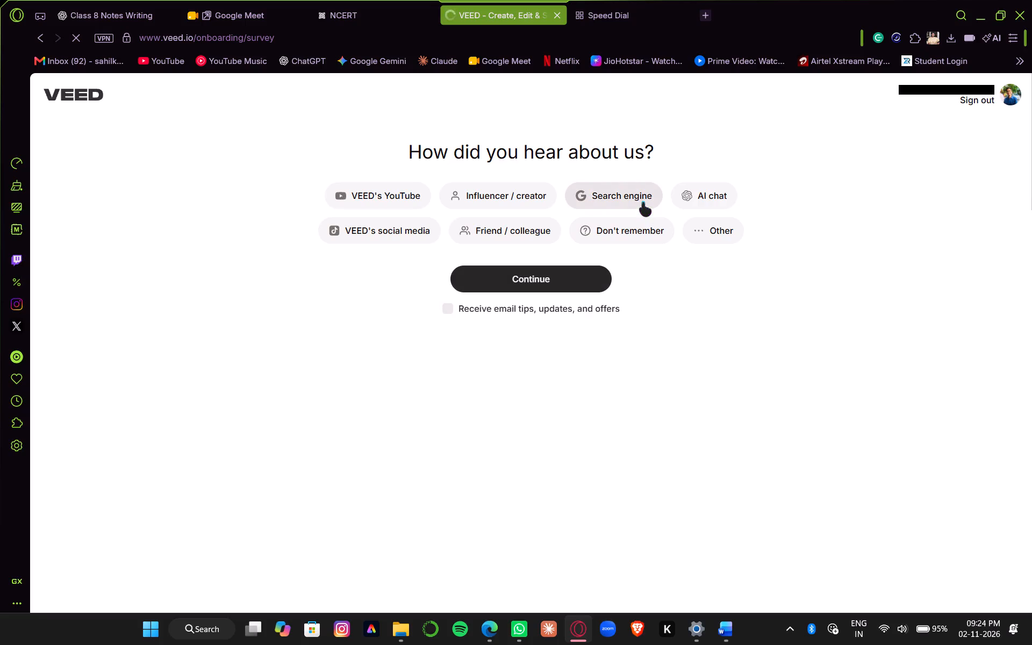
click(495, 282)
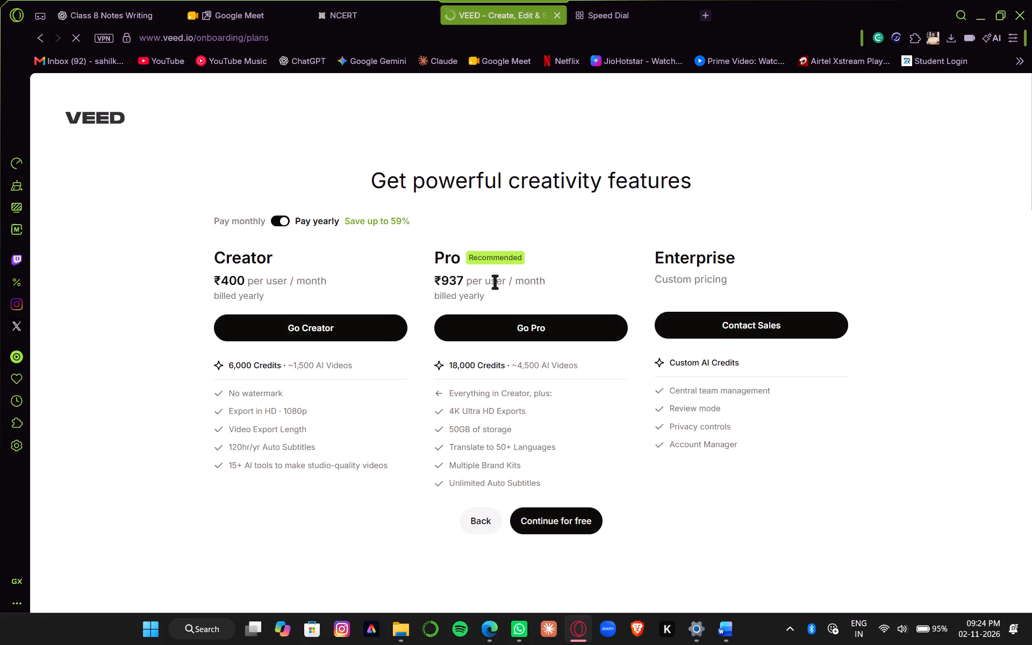
click(569, 525)
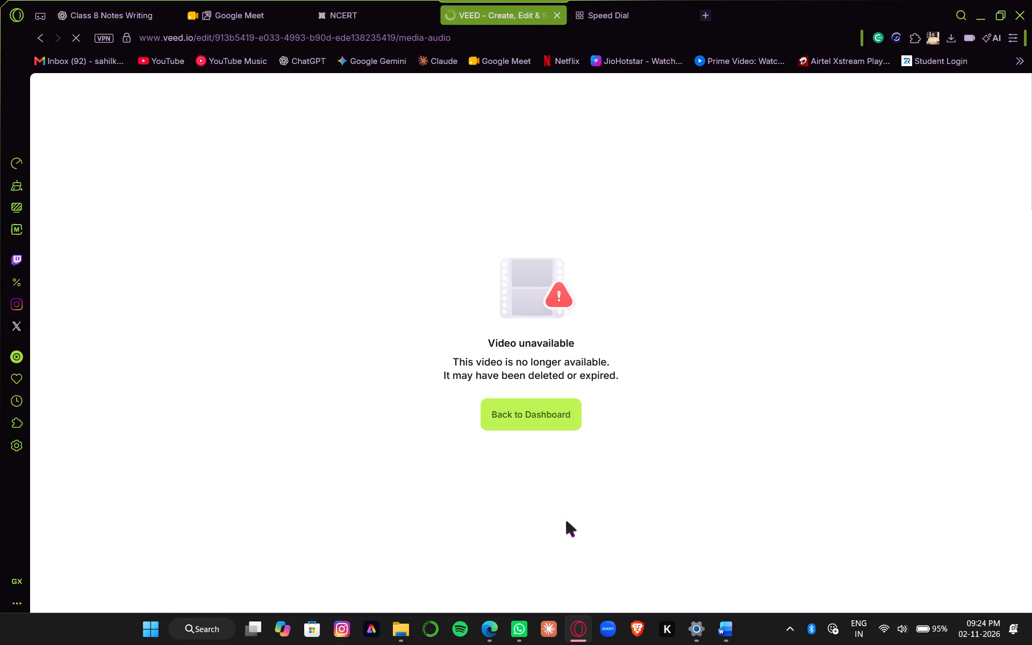
click(527, 418)
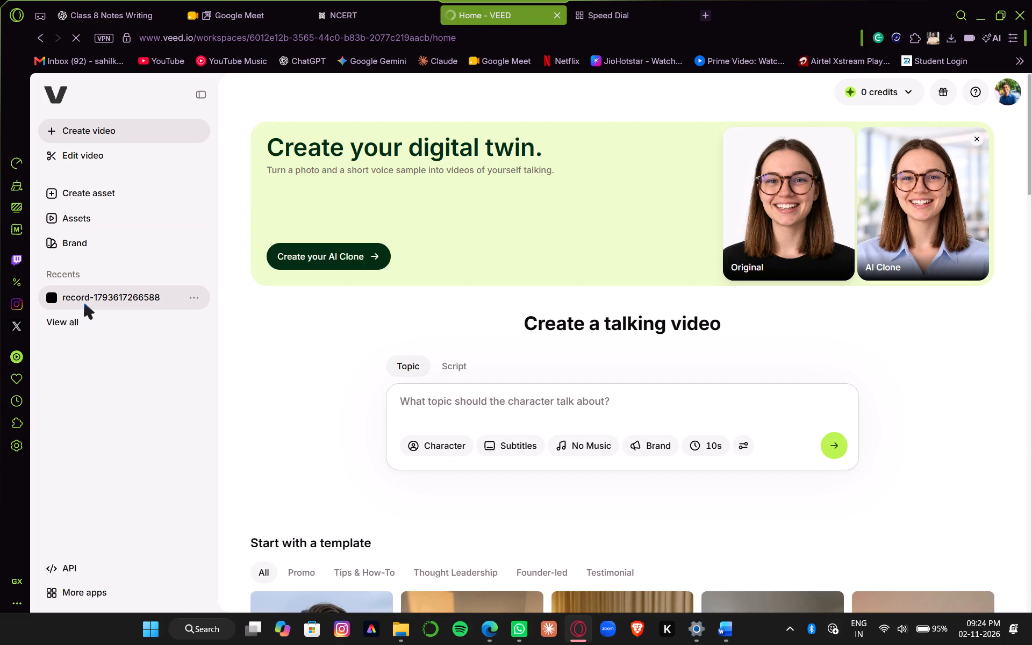
click(87, 303)
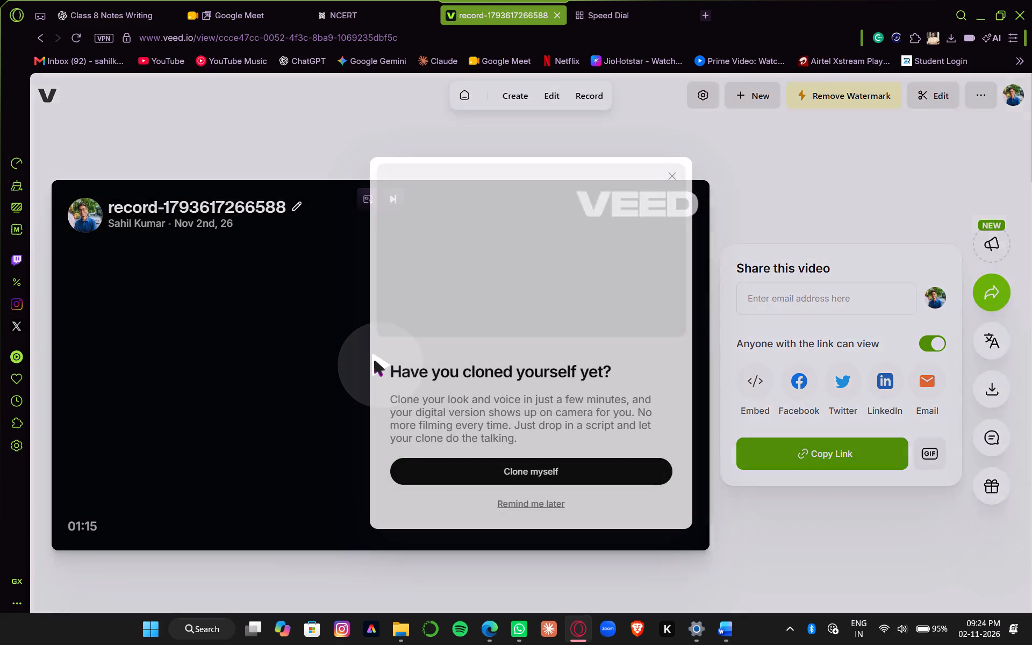
click(677, 180)
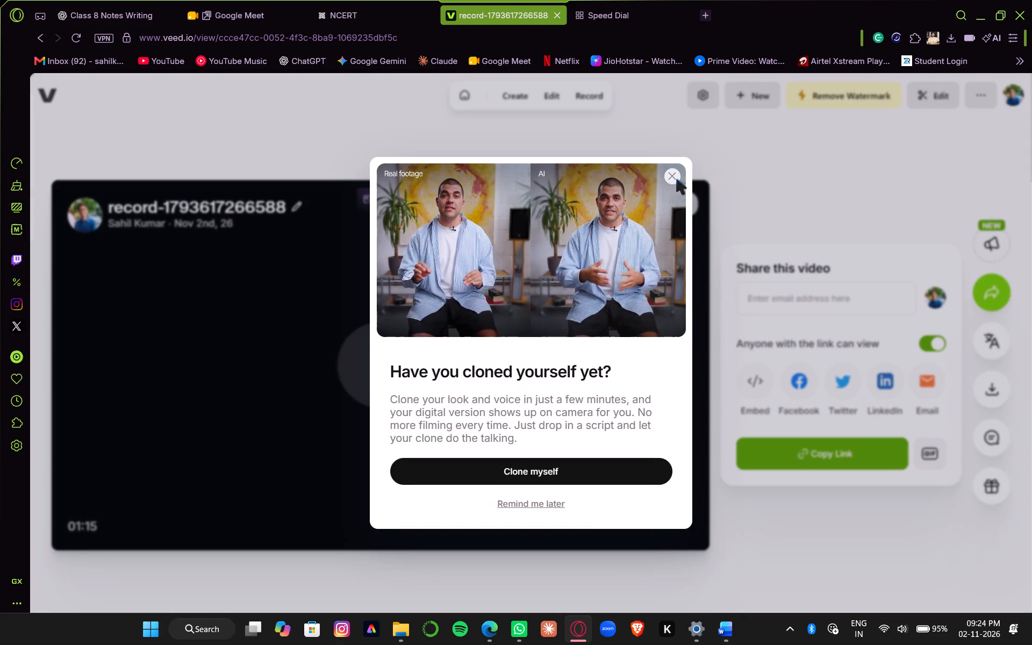
click(671, 178)
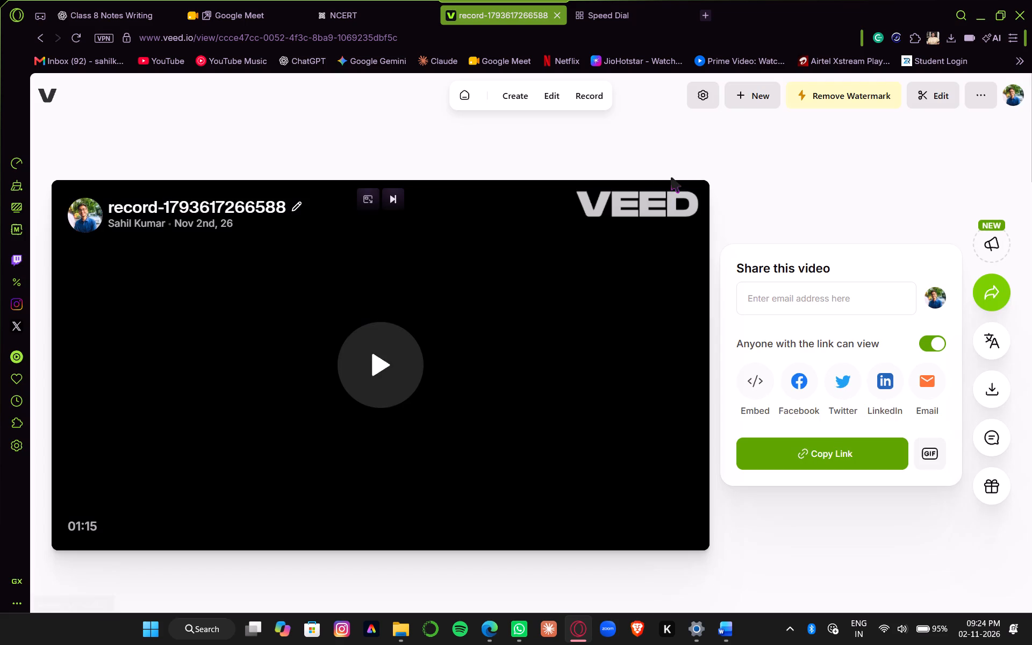
Play back and pause parts of the first 20 seconds of the exported recording to check its audio.
click(378, 356)
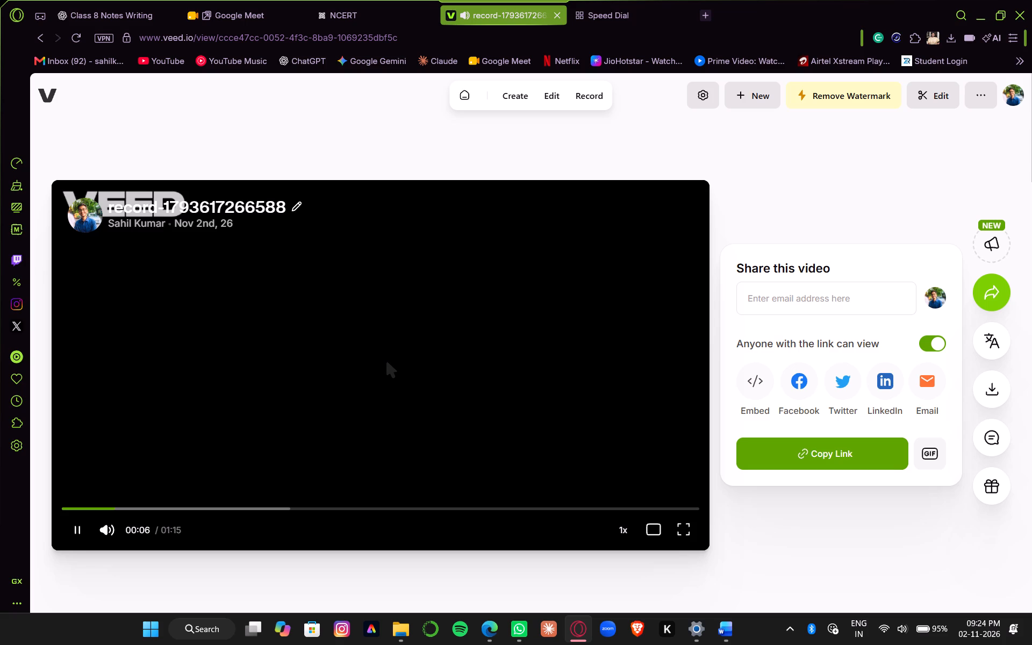
click(387, 363)
click(387, 363)
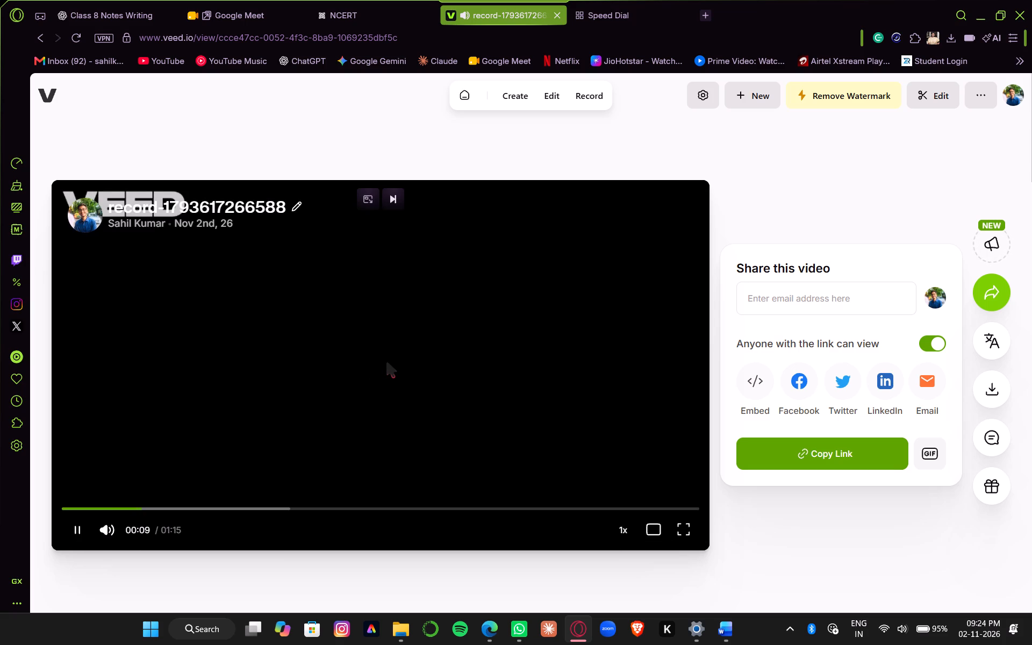
click(387, 363)
click(387, 363)
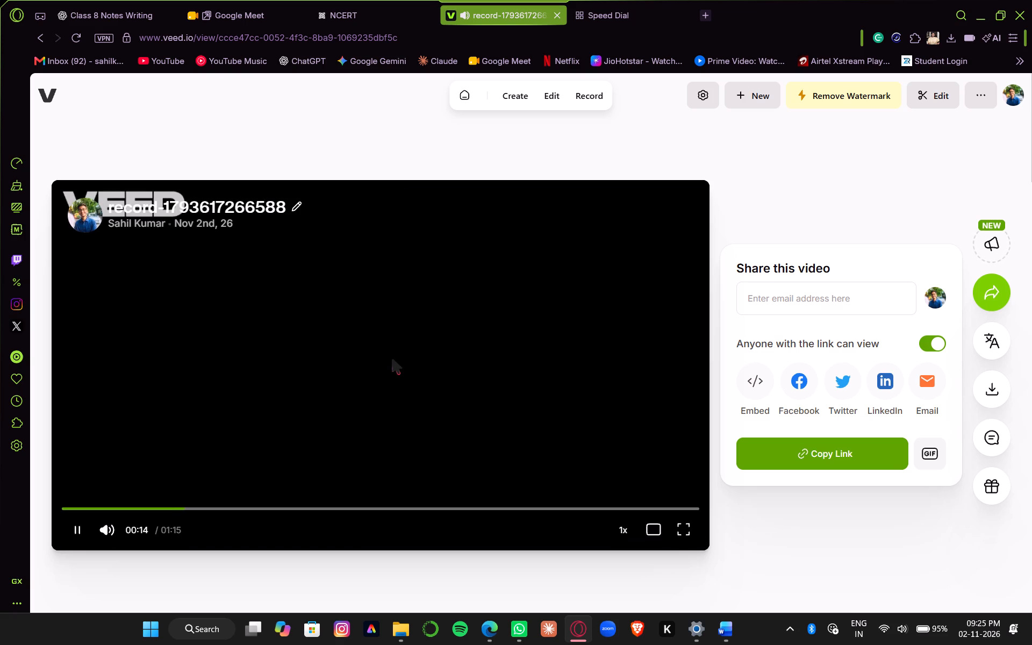
click(393, 350)
click(165, 509)
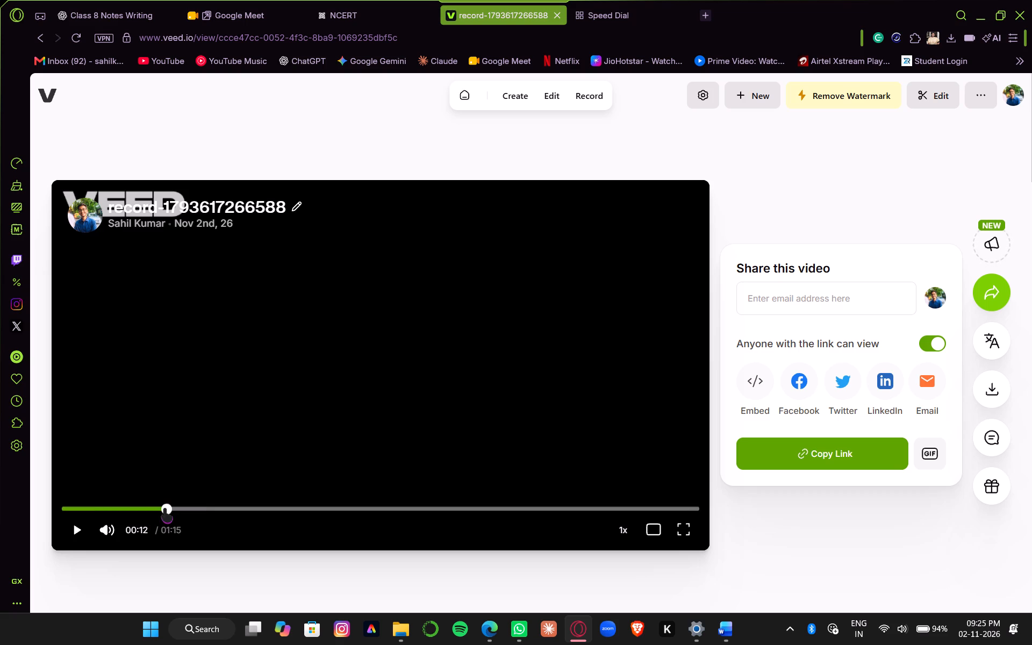
click(313, 347)
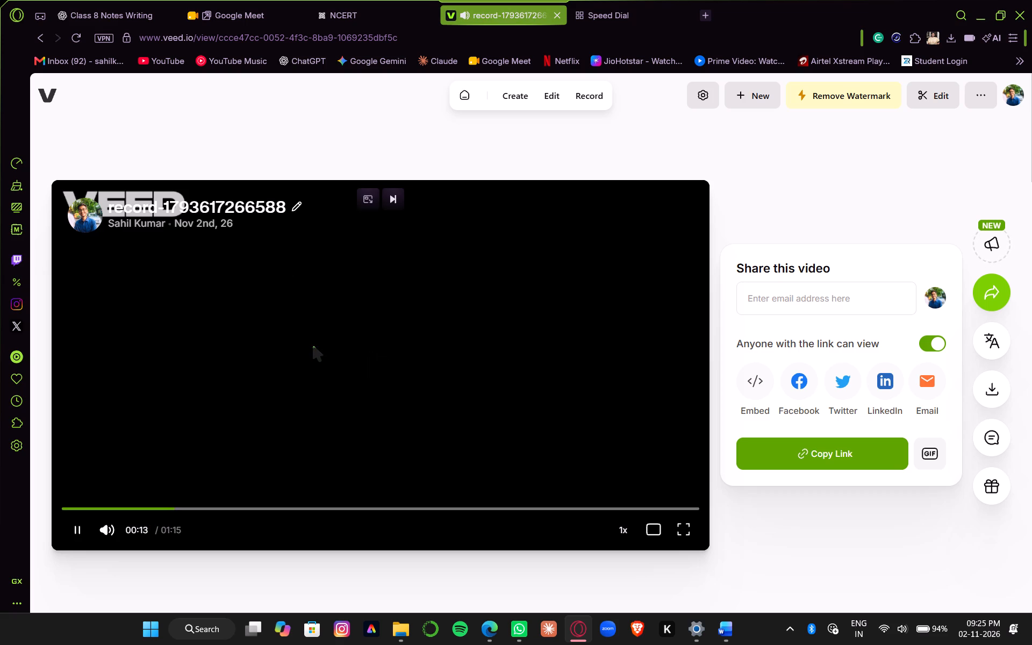
click(103, 506)
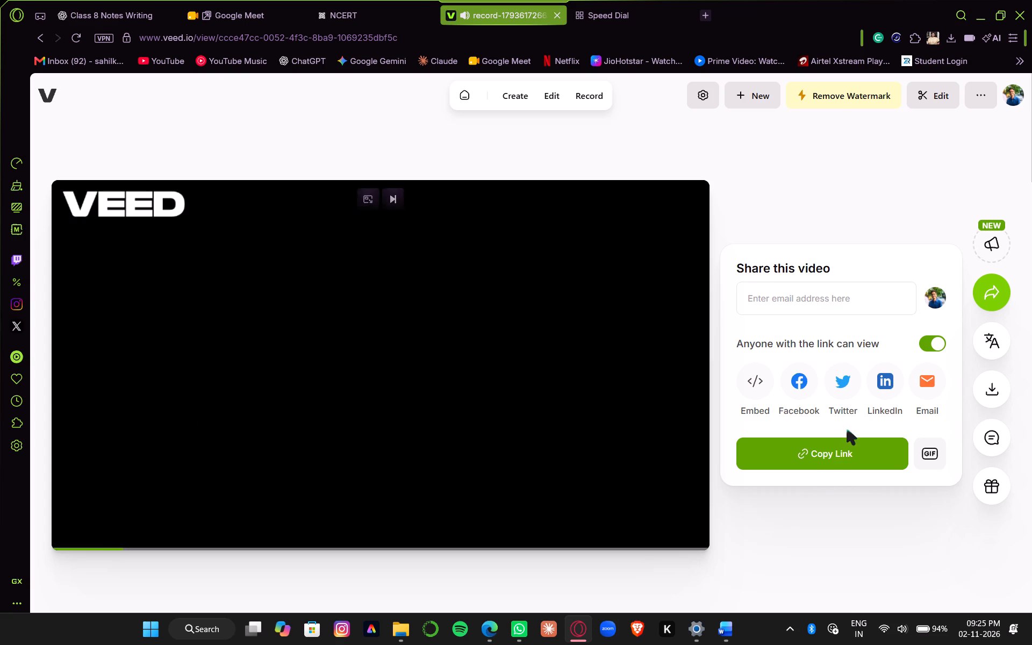
click(607, 322)
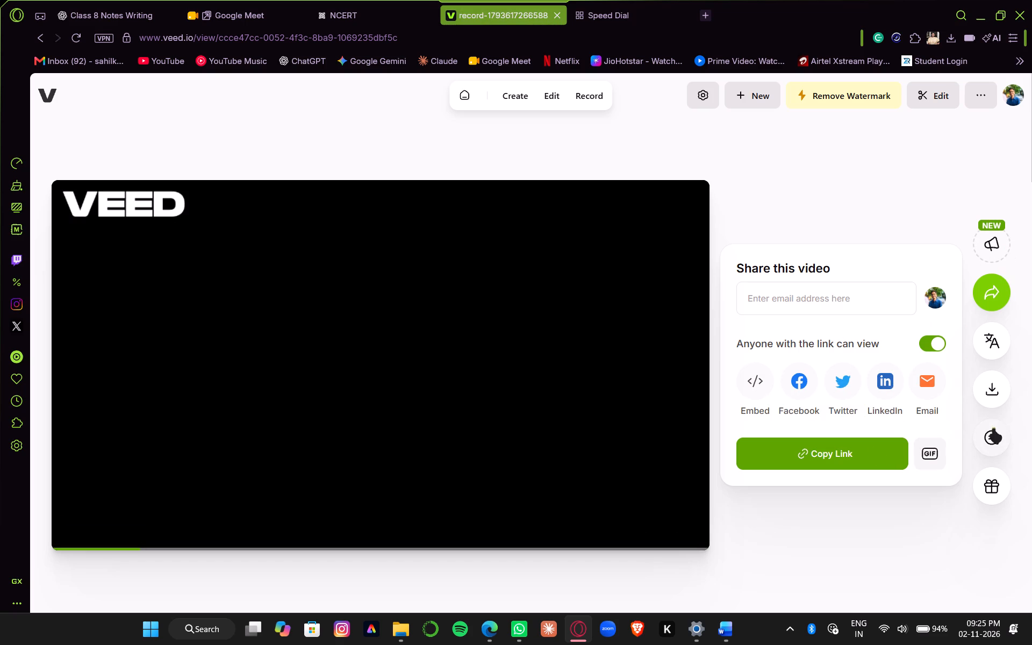
Download the recording for free as an MP3.
click(997, 392)
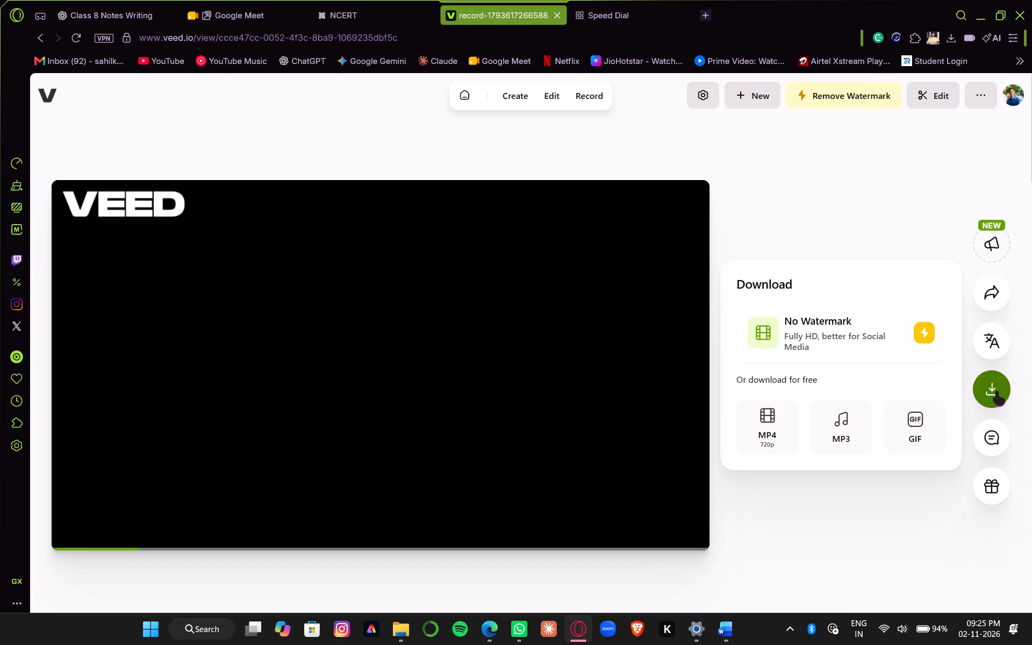
click(858, 430)
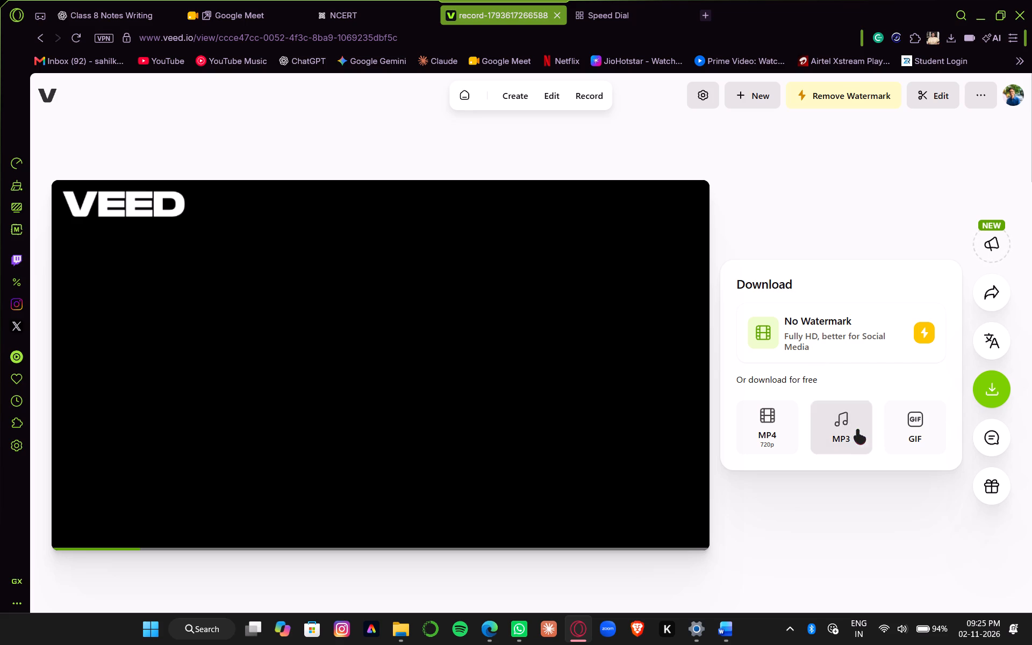
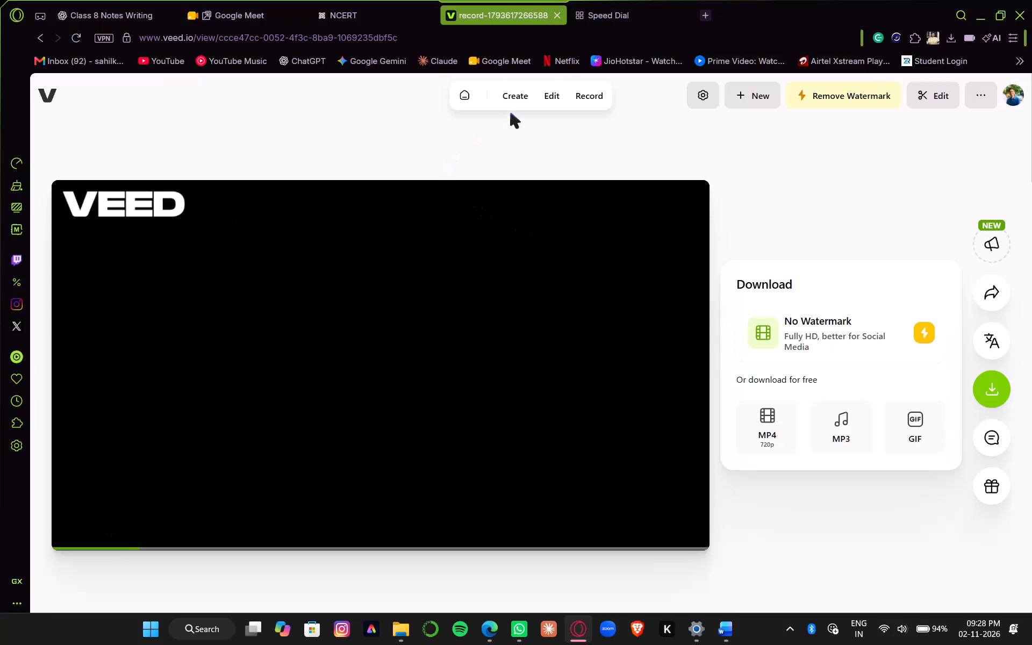
Reopen the recording in the editor.
click(549, 98)
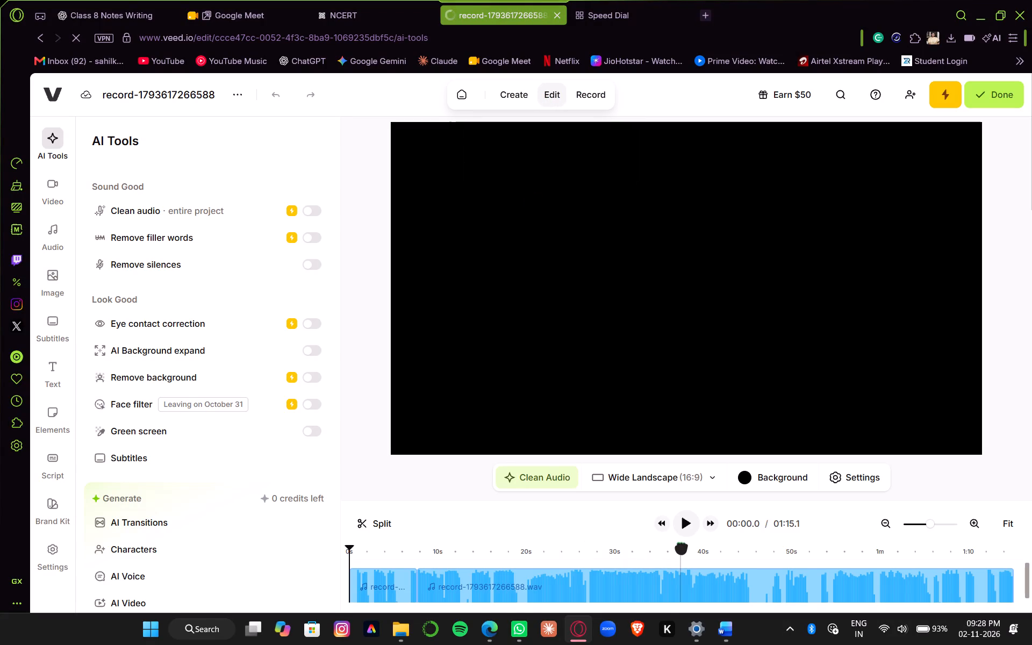
Play the audio from about 18 s, split it at about 28.3 s and pause playback.
click(555, 567)
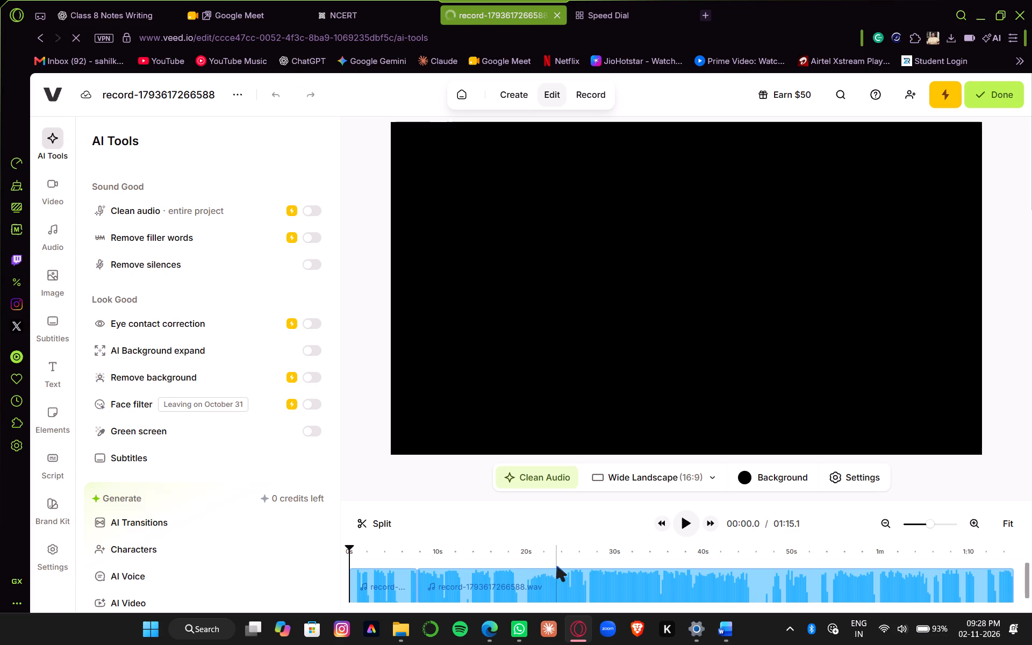
drag(348, 547, 460, 552)
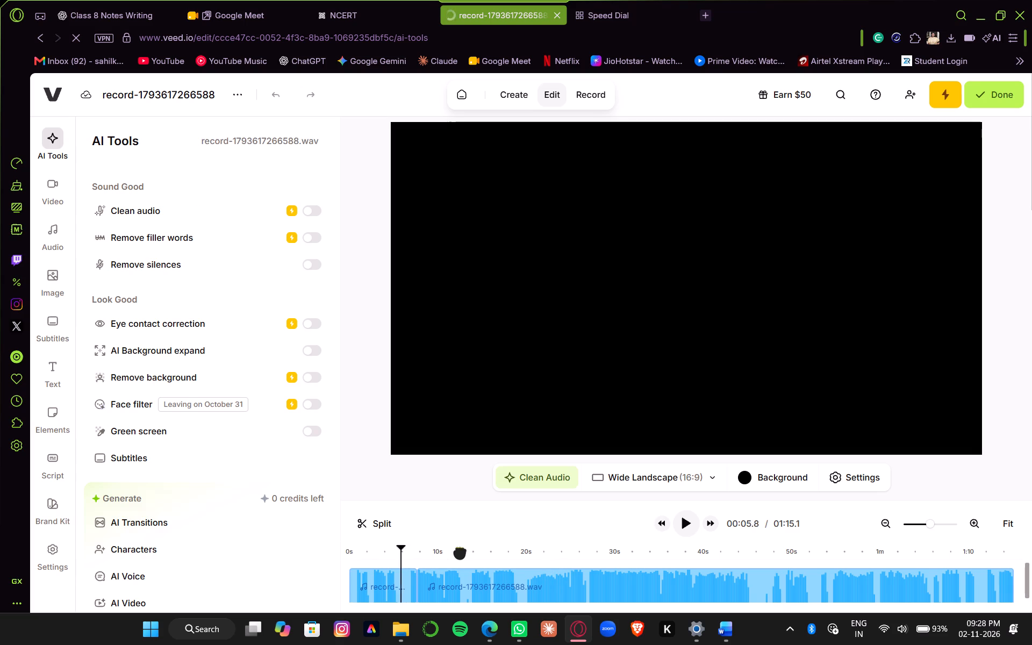
drag(460, 552, 512, 558)
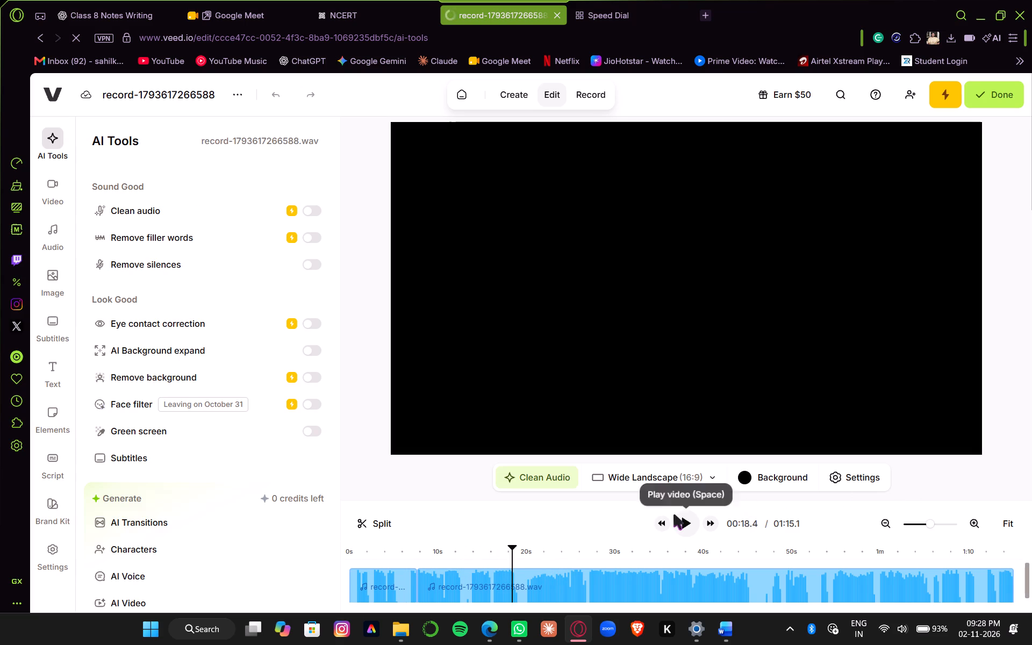
click(679, 520)
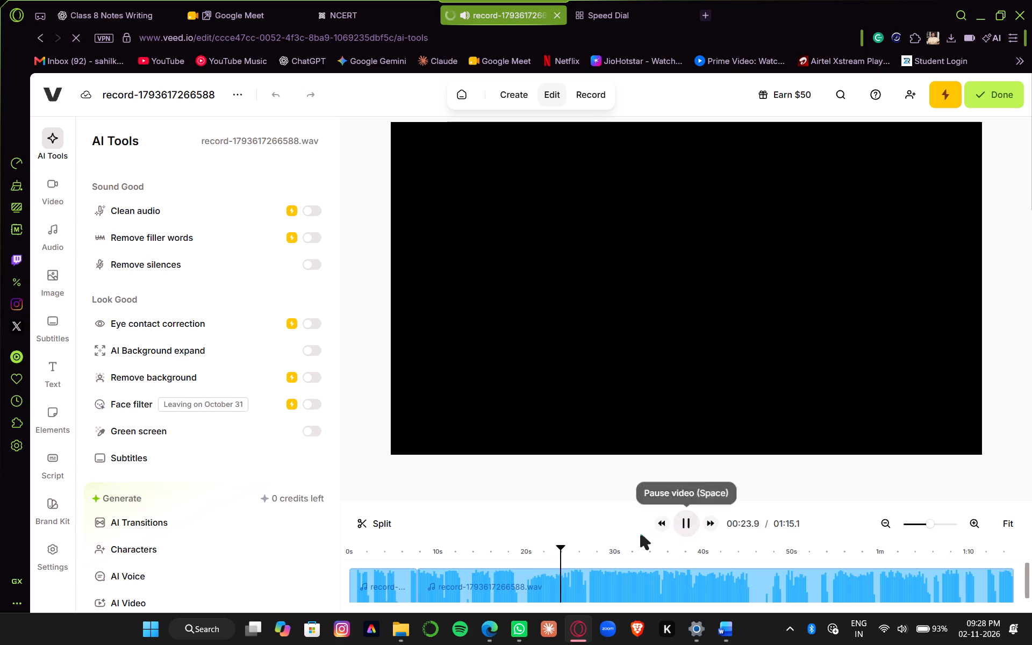
click(377, 525)
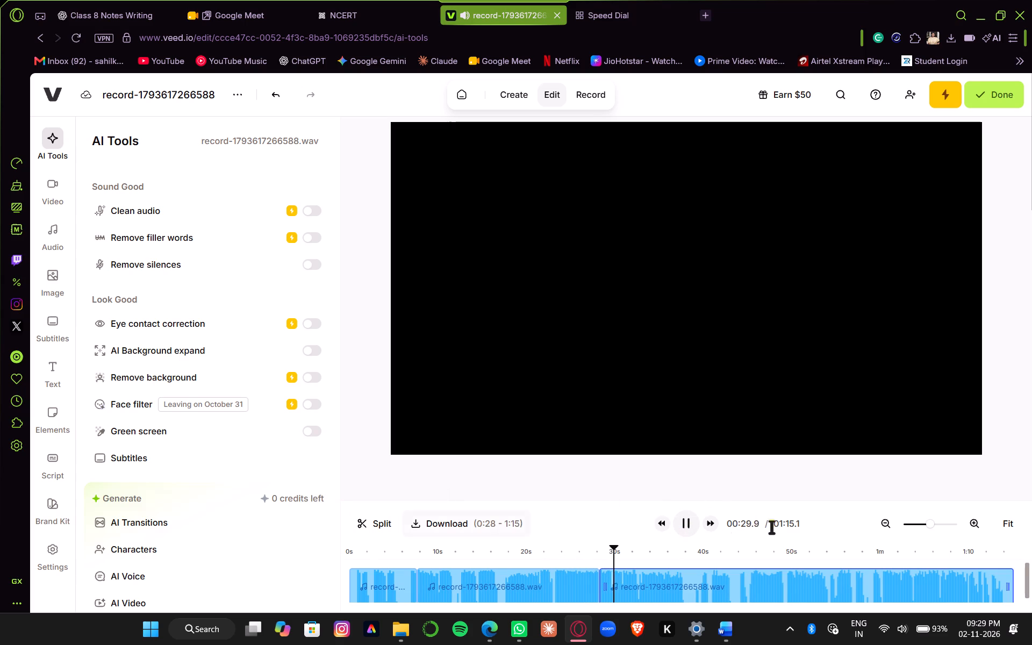
click(685, 513)
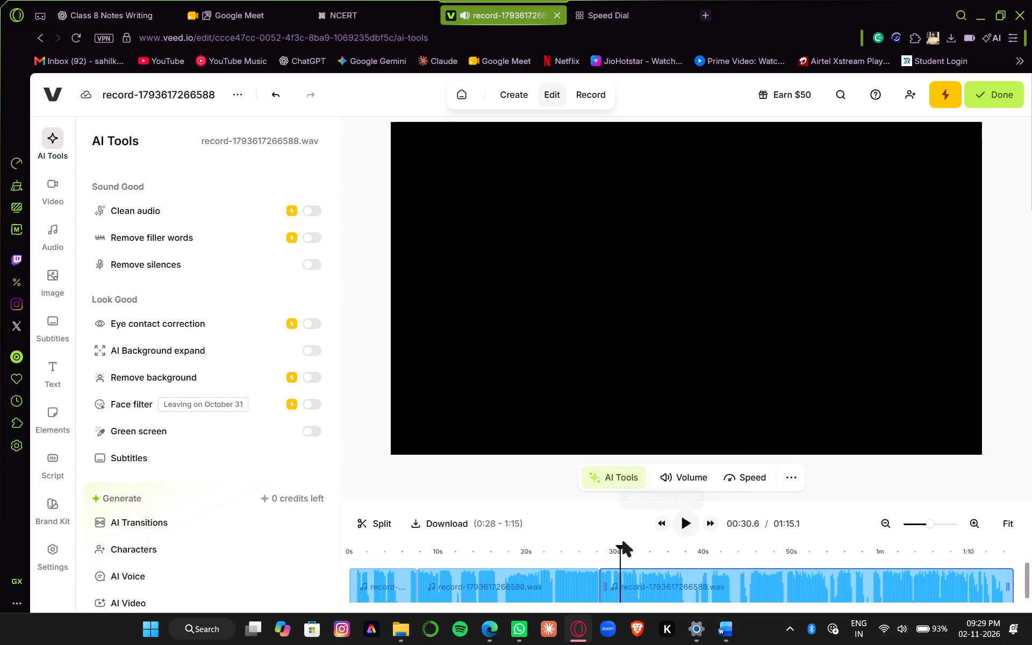
Replay the audio around 28 to 30 s and split the last clip again at about 28.7 s.
drag(620, 549, 607, 551)
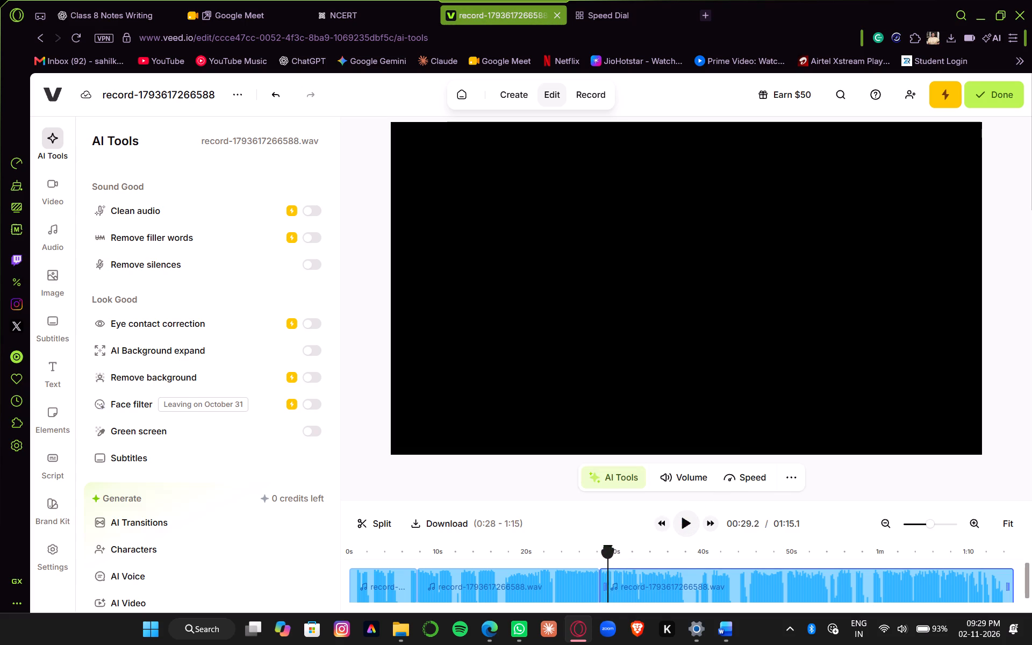
drag(607, 551, 597, 553)
drag(597, 553, 593, 553)
click(685, 531)
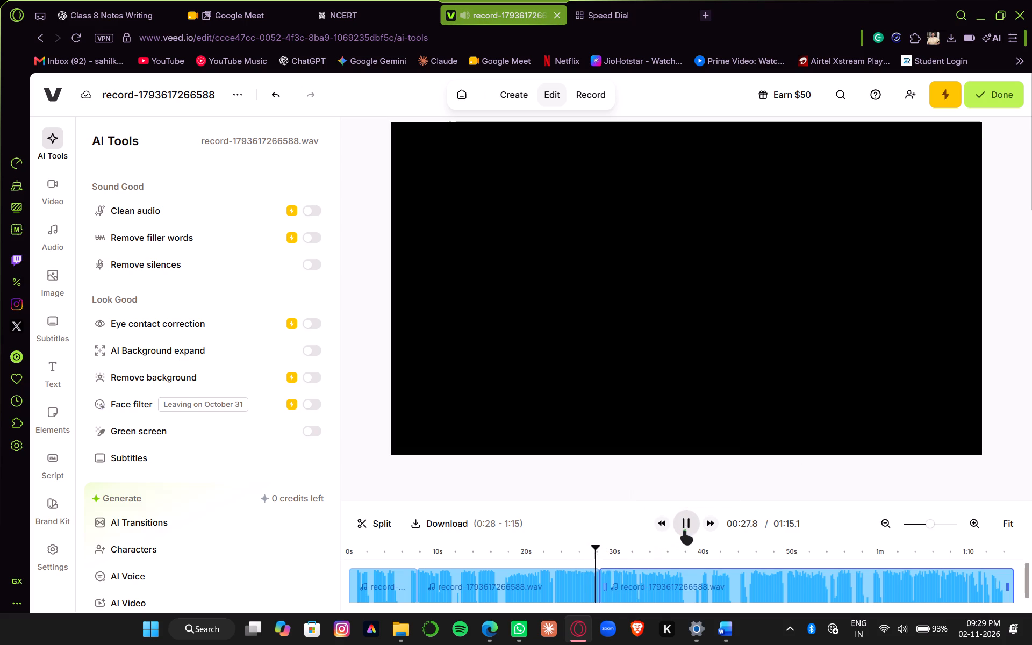
click(685, 531)
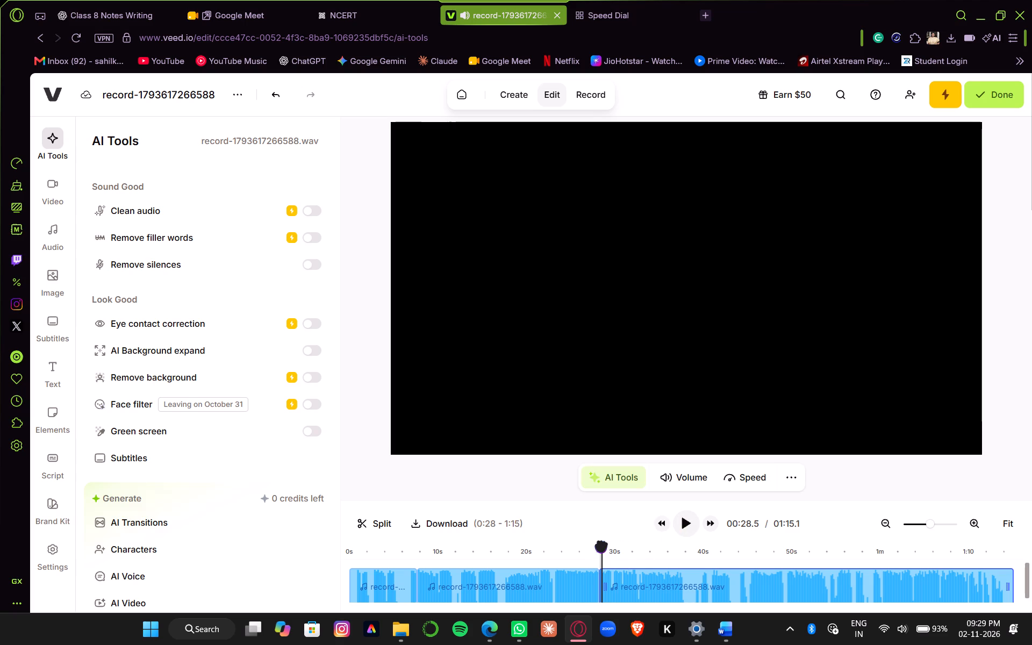
click(604, 547)
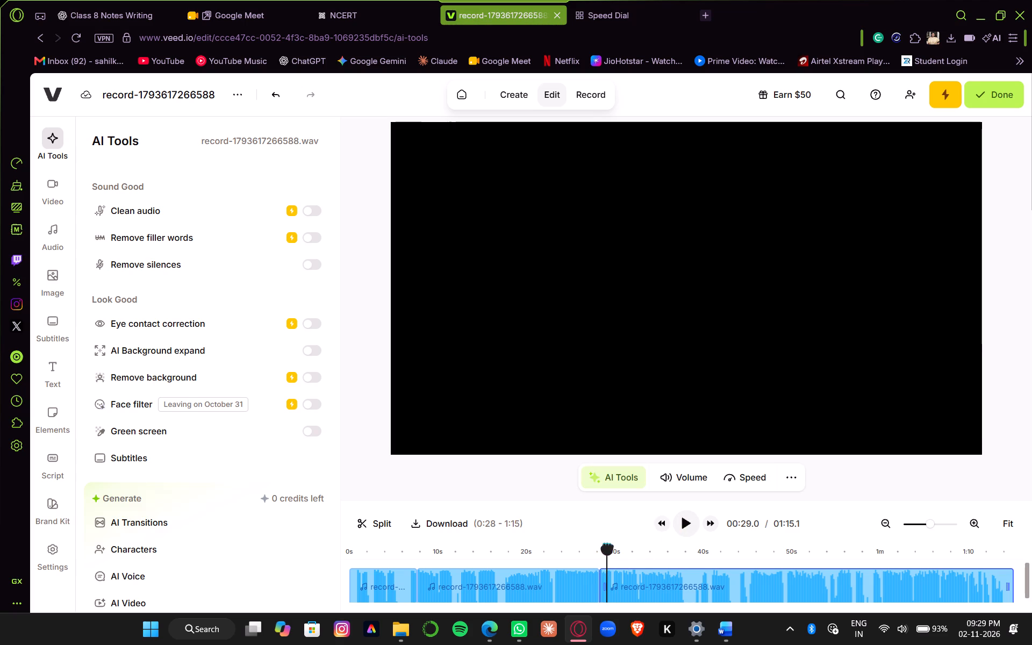
click(685, 533)
click(684, 535)
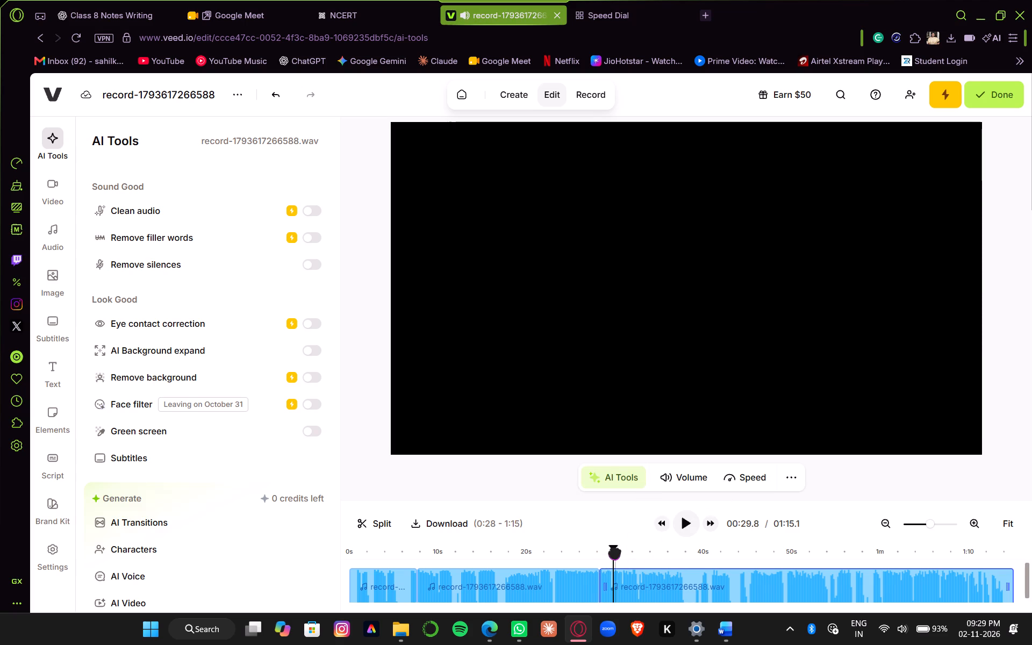
drag(615, 547, 604, 548)
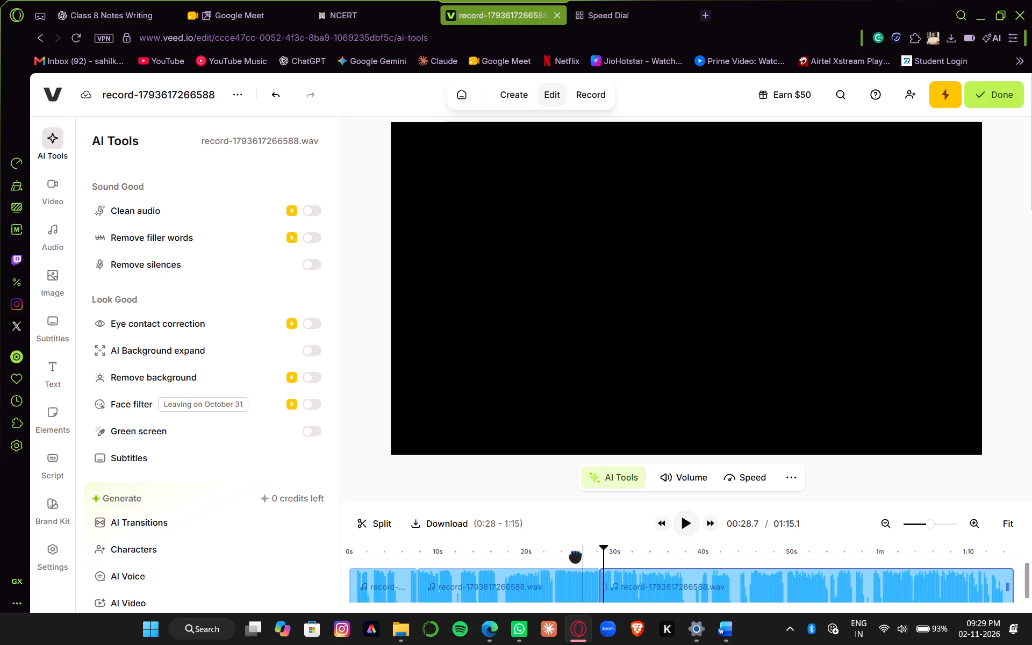
click(397, 525)
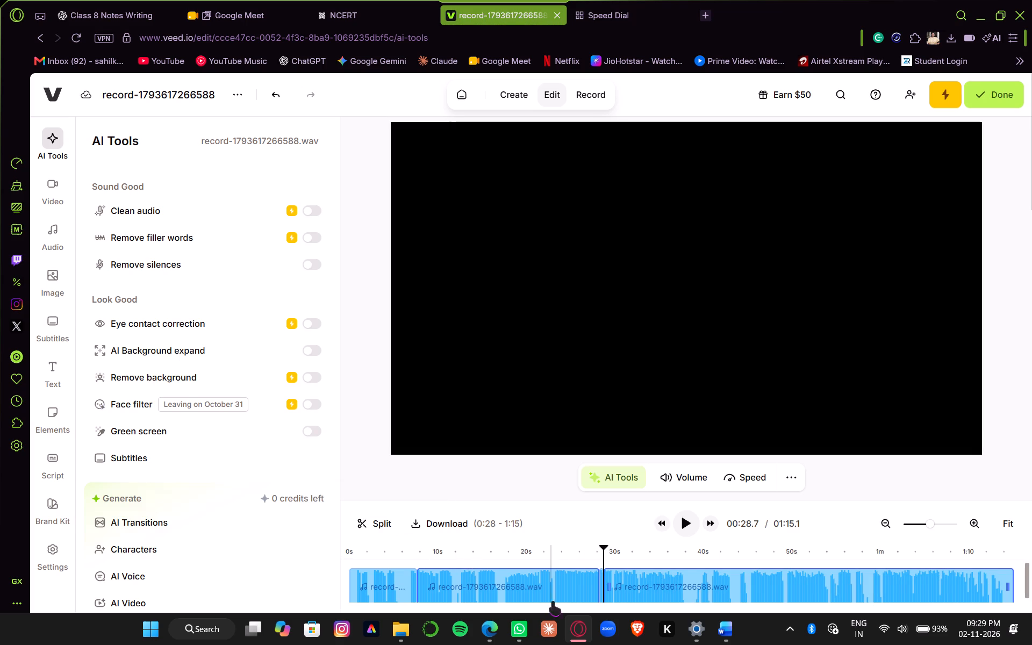
Move the short clip that starts at 28.3 s onto a separate track above, at about 29.7 s.
drag(603, 579, 601, 576)
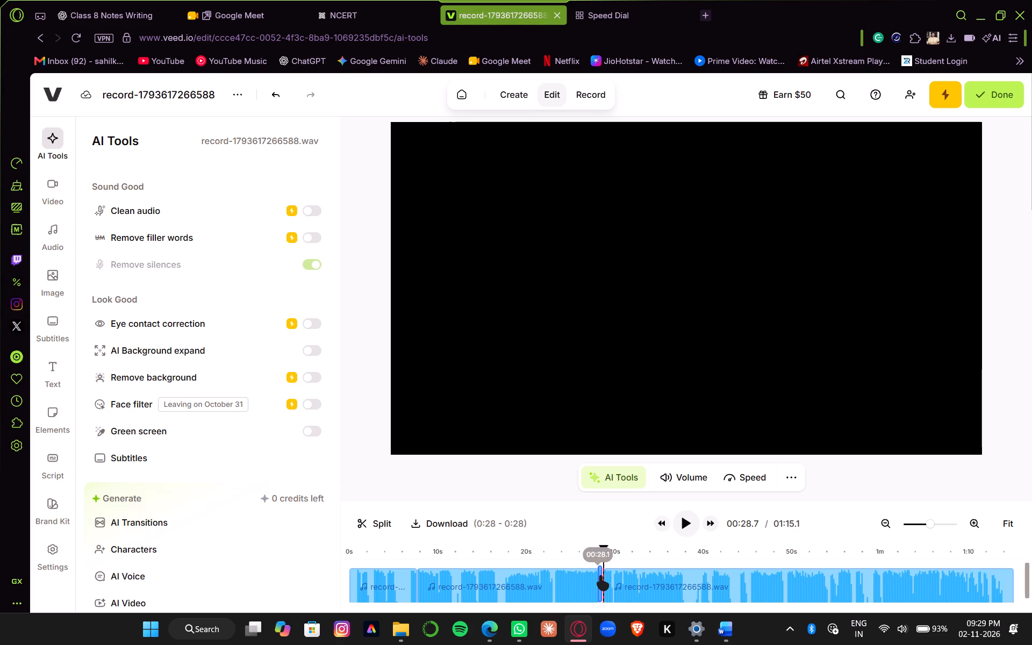
drag(601, 576, 615, 542)
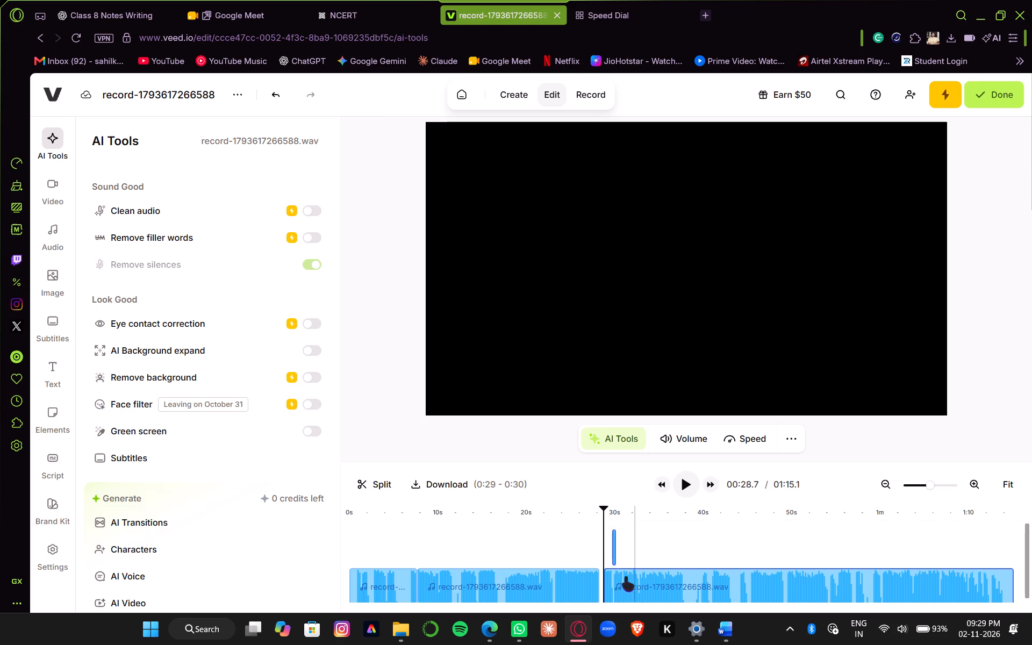
Extend the start of the last clip on the main track back to 28.3 s to close the gap.
click(619, 577)
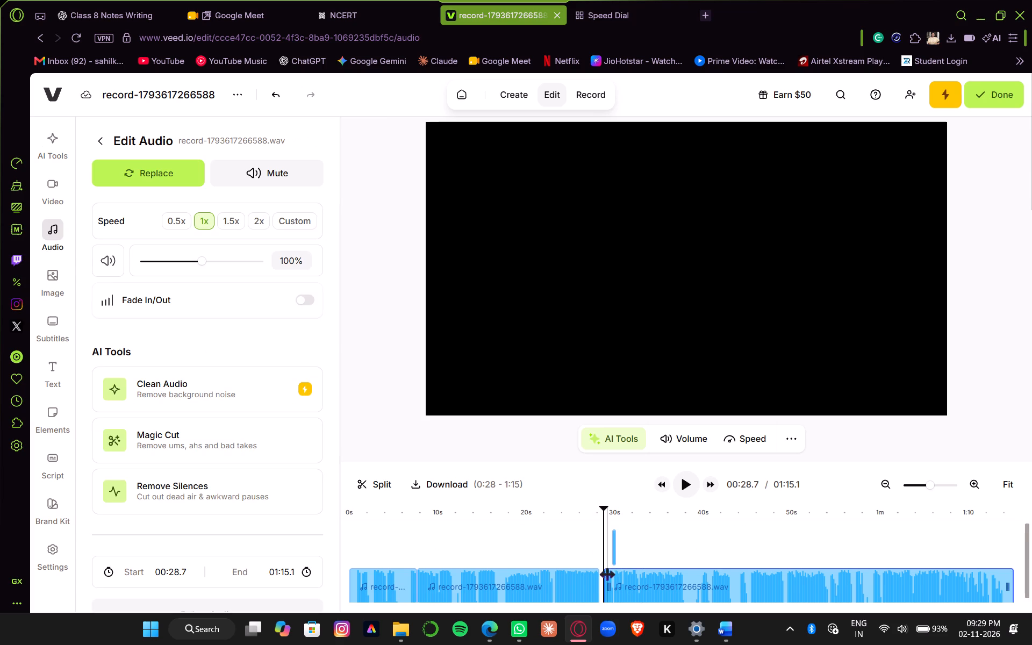
click(605, 575)
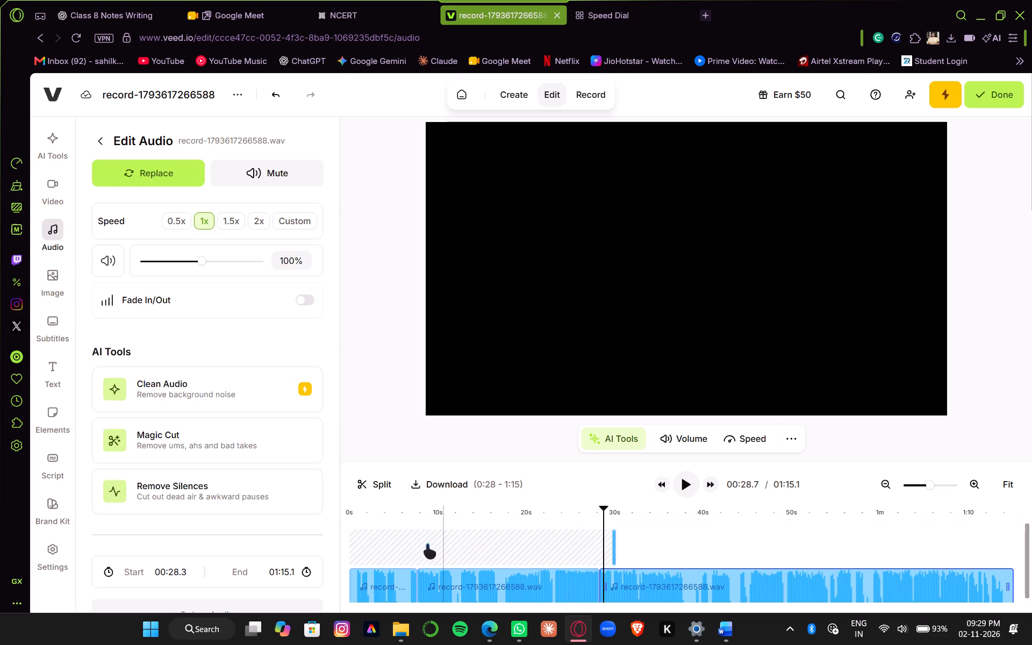
Play back the area around 29 s, rewind to the start and listen through to about 31 s.
click(682, 494)
click(682, 494)
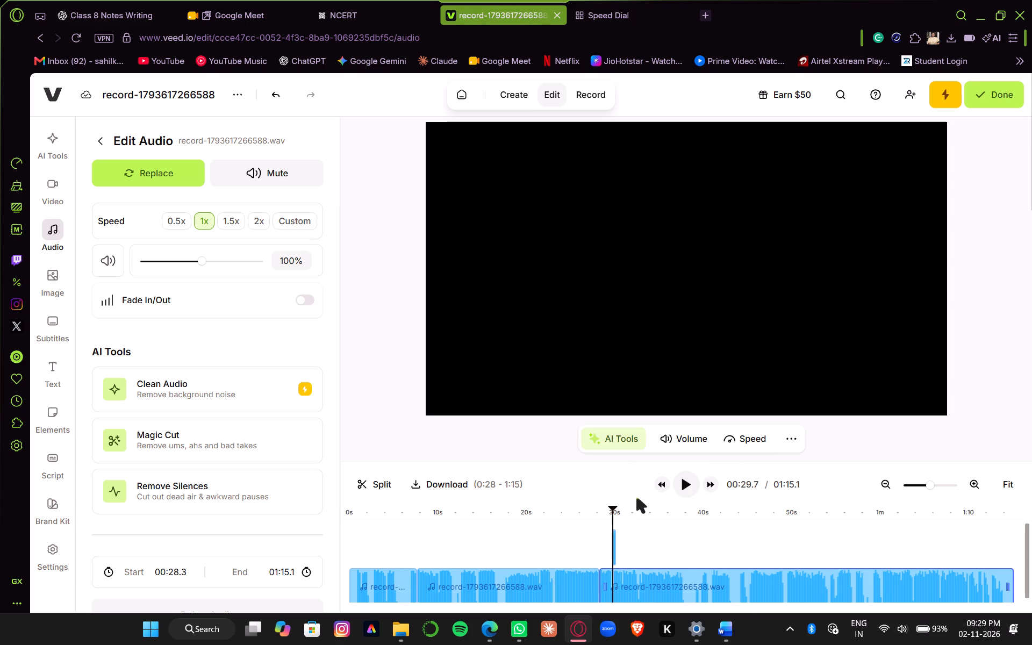
drag(616, 506, 515, 519)
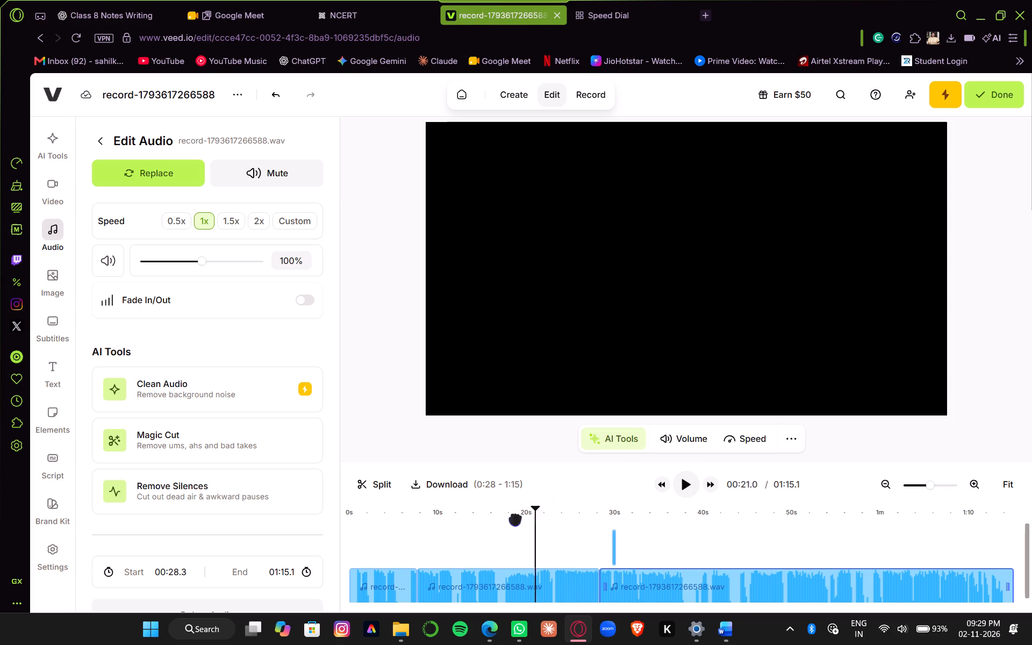
drag(515, 519, 328, 520)
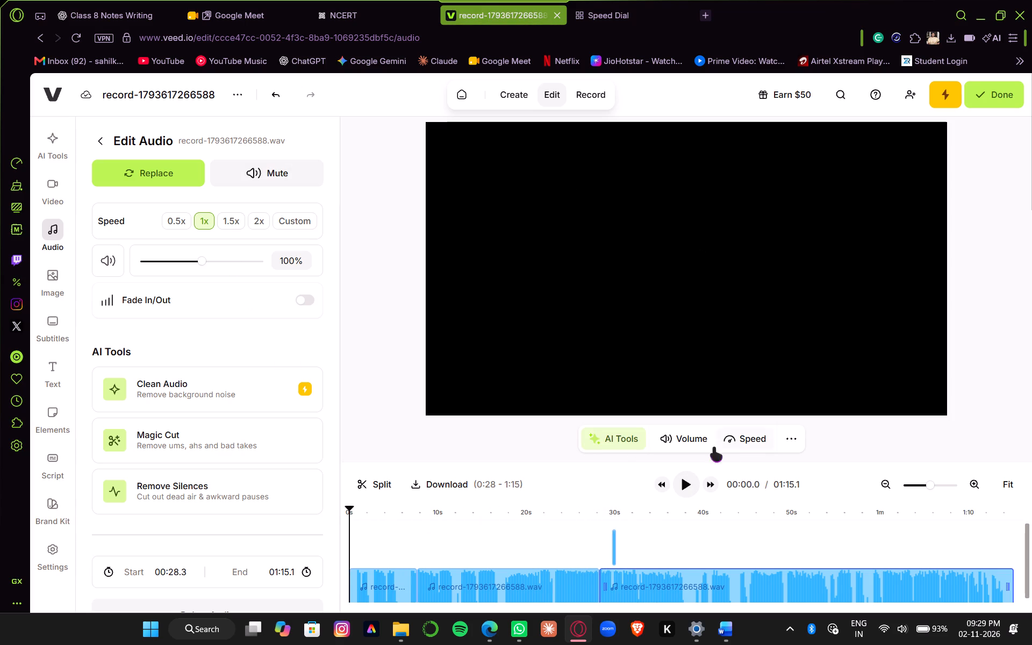
click(691, 492)
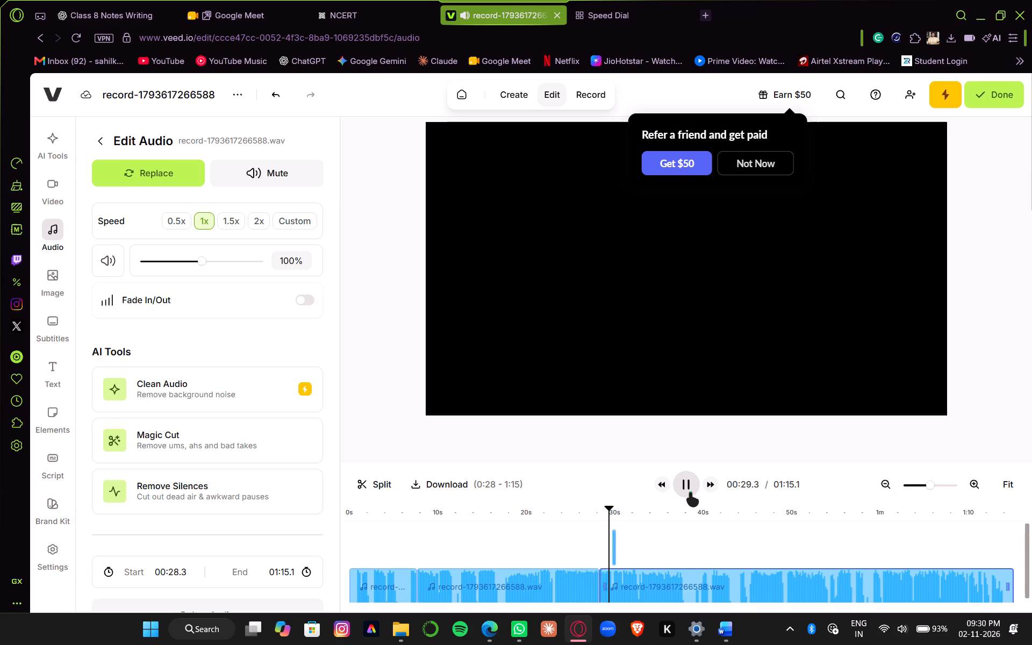
click(691, 492)
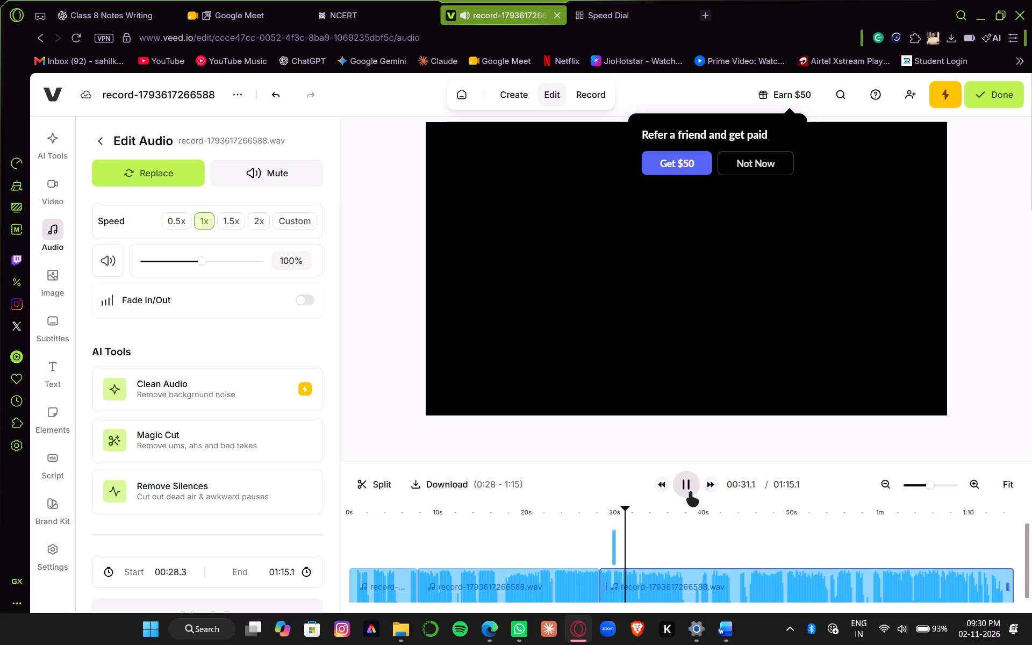
Move the short clip back onto the main track at 28.3 s, between the two longer clips.
click(596, 570)
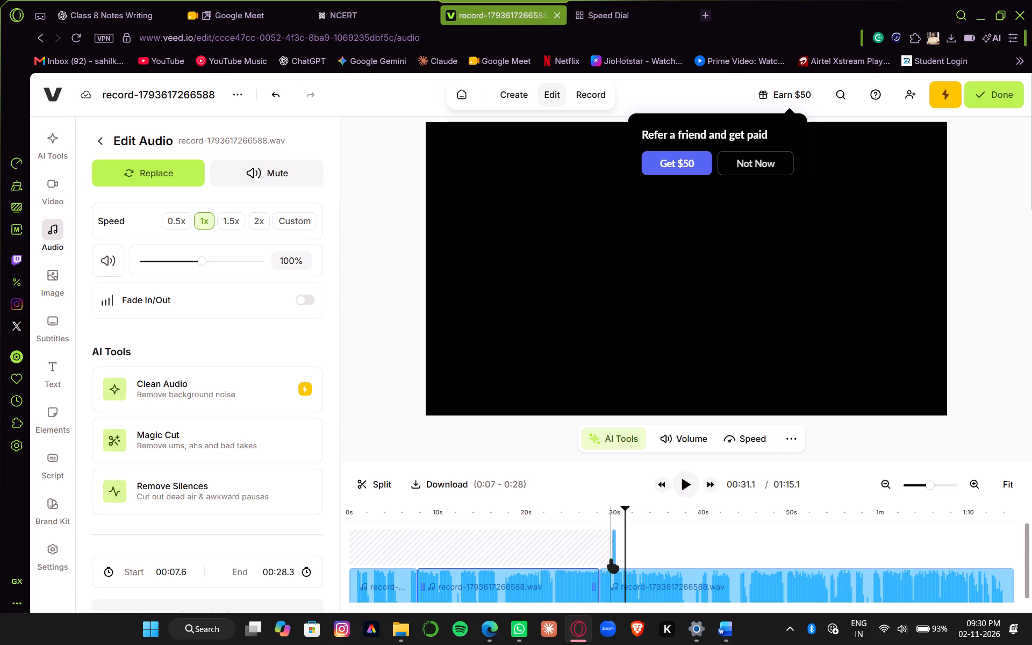
drag(614, 551, 604, 590)
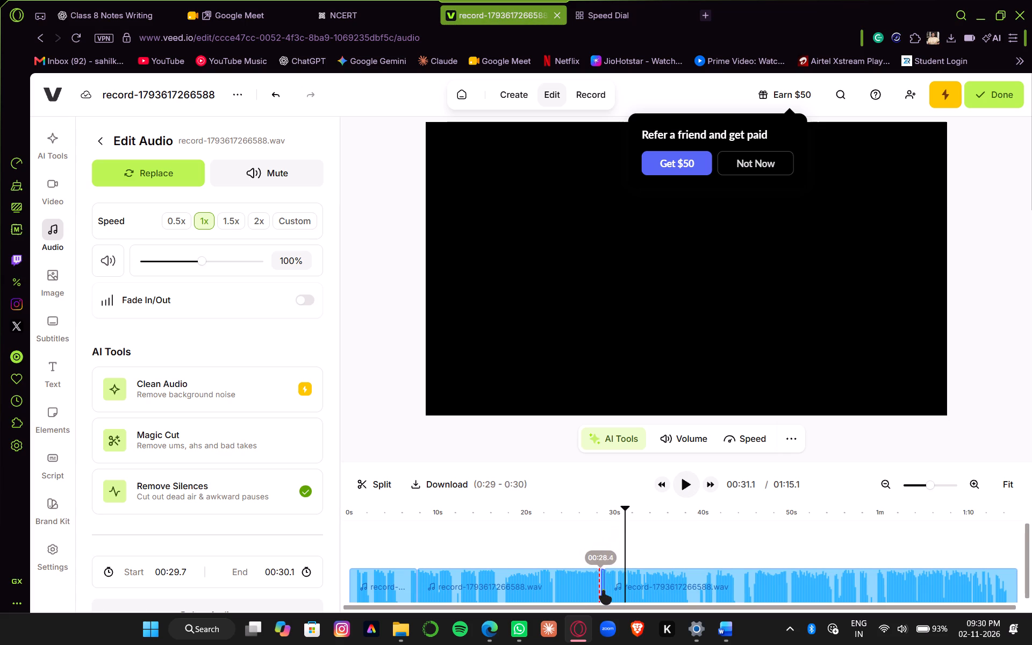
drag(604, 590, 602, 590)
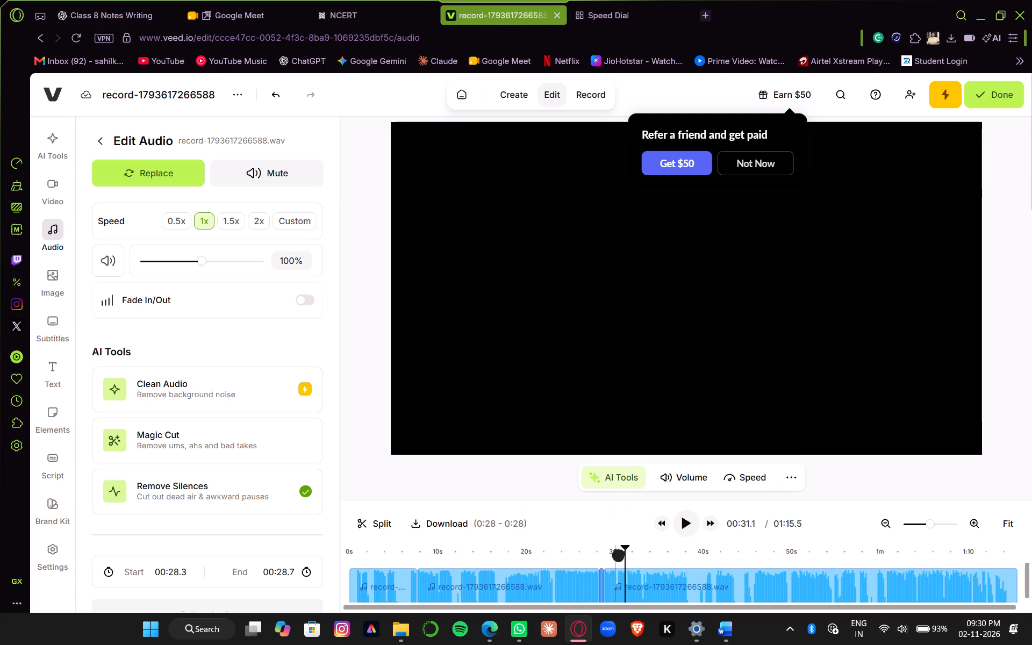
Replay the audio between about 27 and 29 s and split the clip before the short one at about 27.6 s.
drag(626, 547, 597, 551)
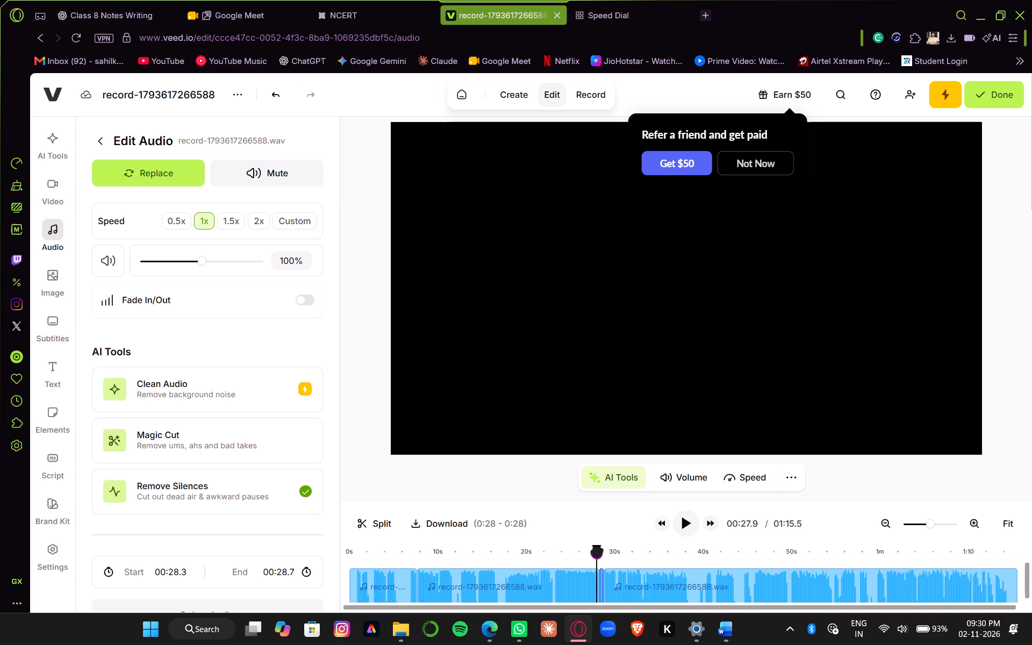
drag(597, 551, 592, 551)
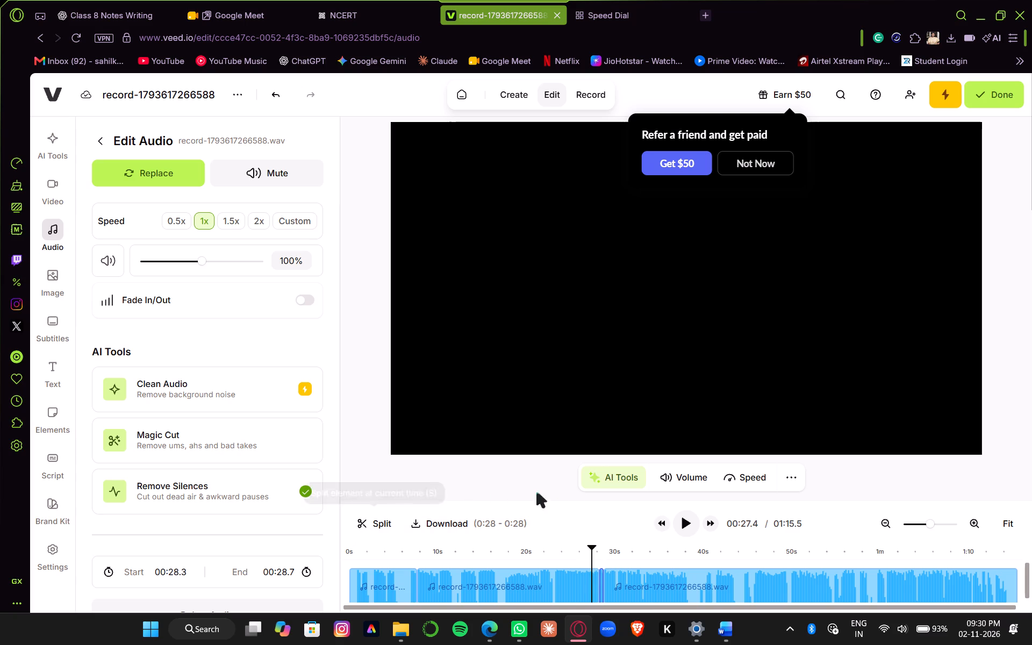
click(686, 513)
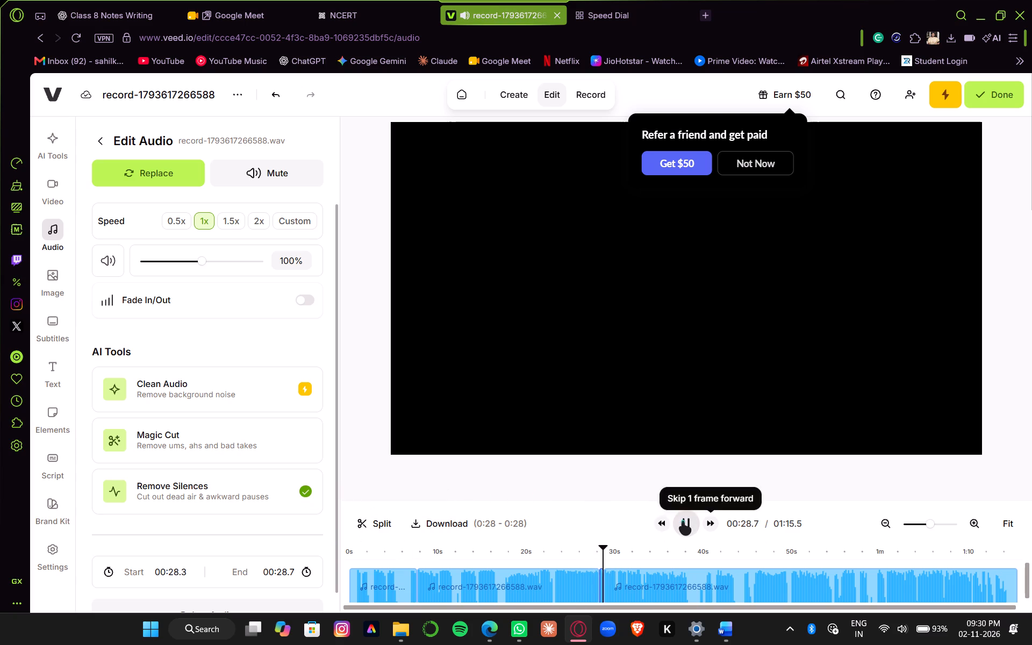
click(683, 521)
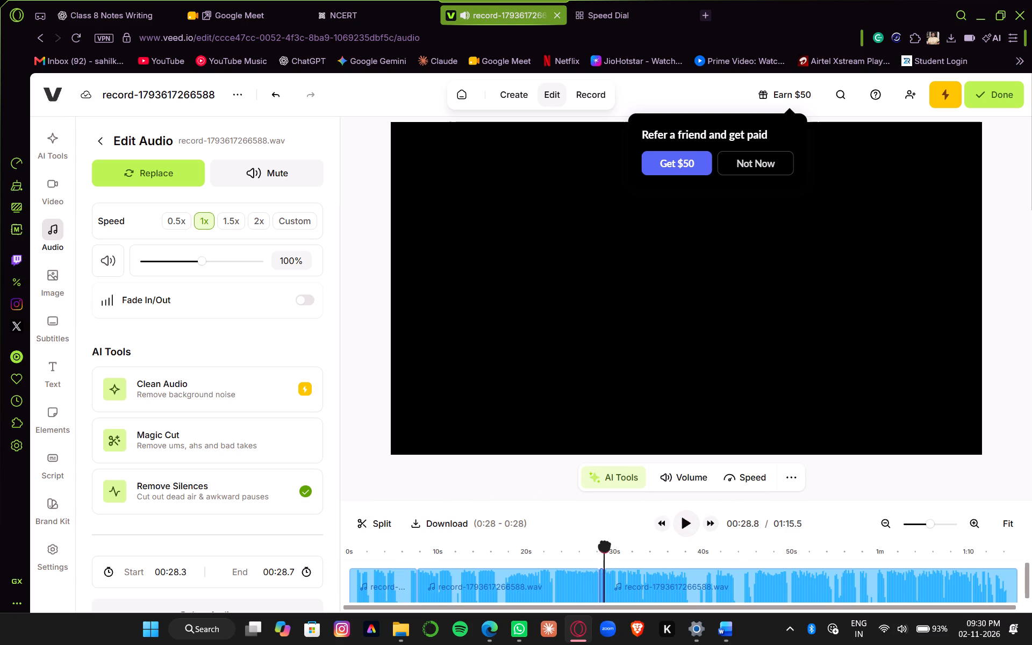
drag(604, 546, 594, 547)
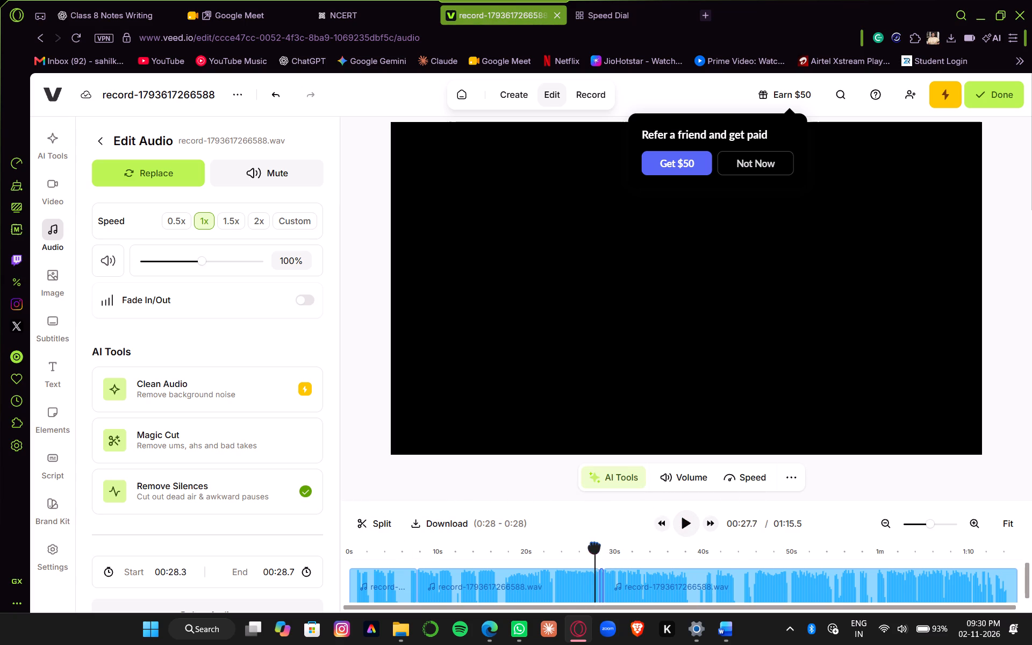
drag(594, 547, 591, 547)
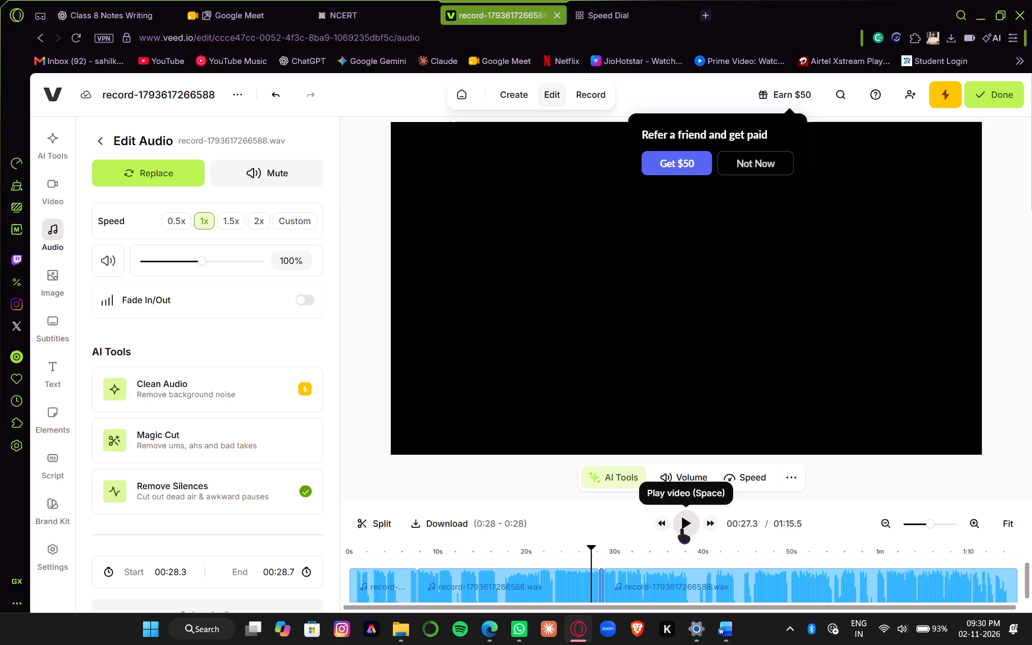
double_click(682, 529)
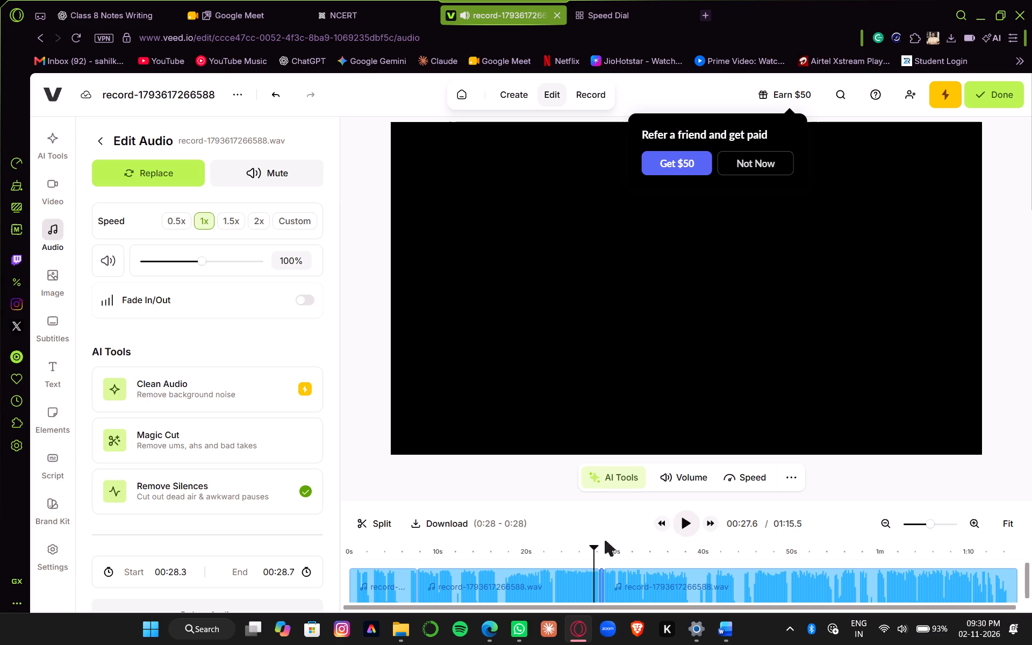
click(375, 521)
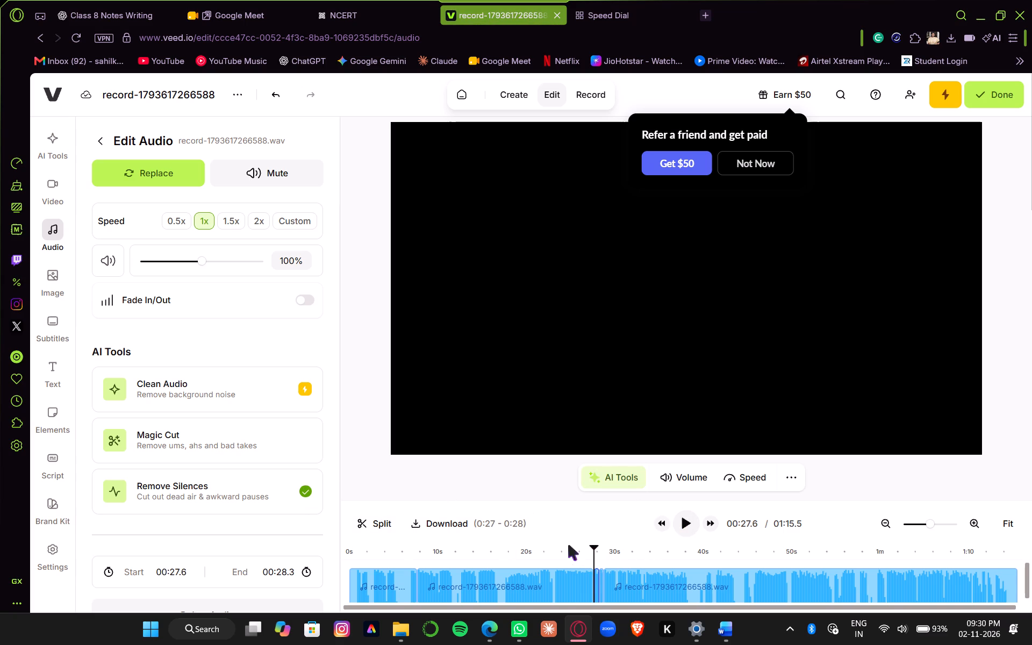
Move the split-off segment from 27.6 to 28.3 s off the main track onto a separate track above, starting at 30.9 s.
drag(597, 588, 619, 543)
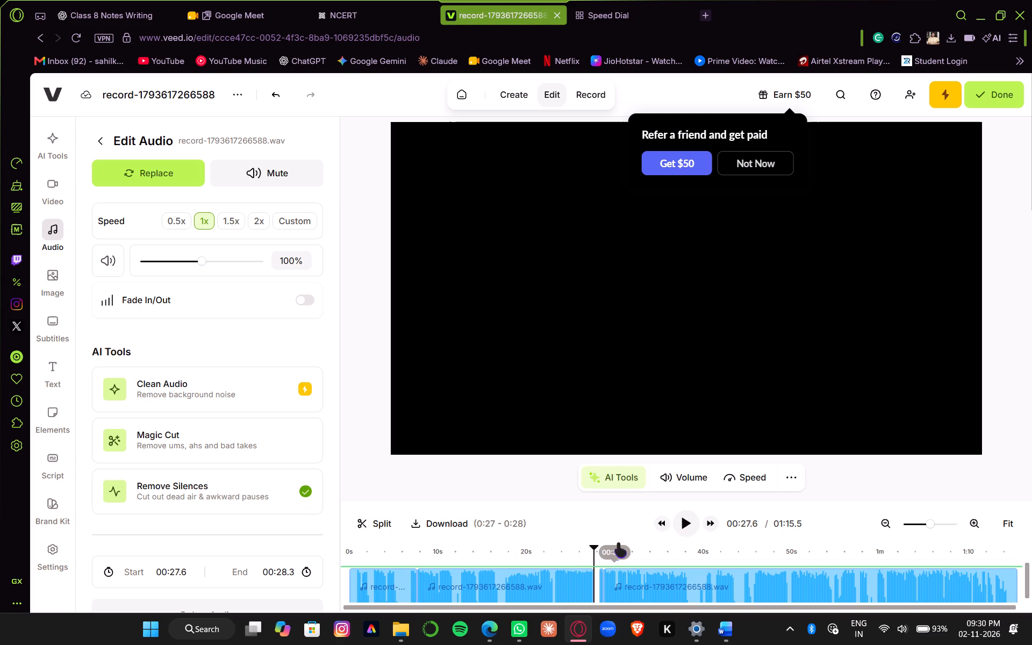
drag(619, 543, 627, 546)
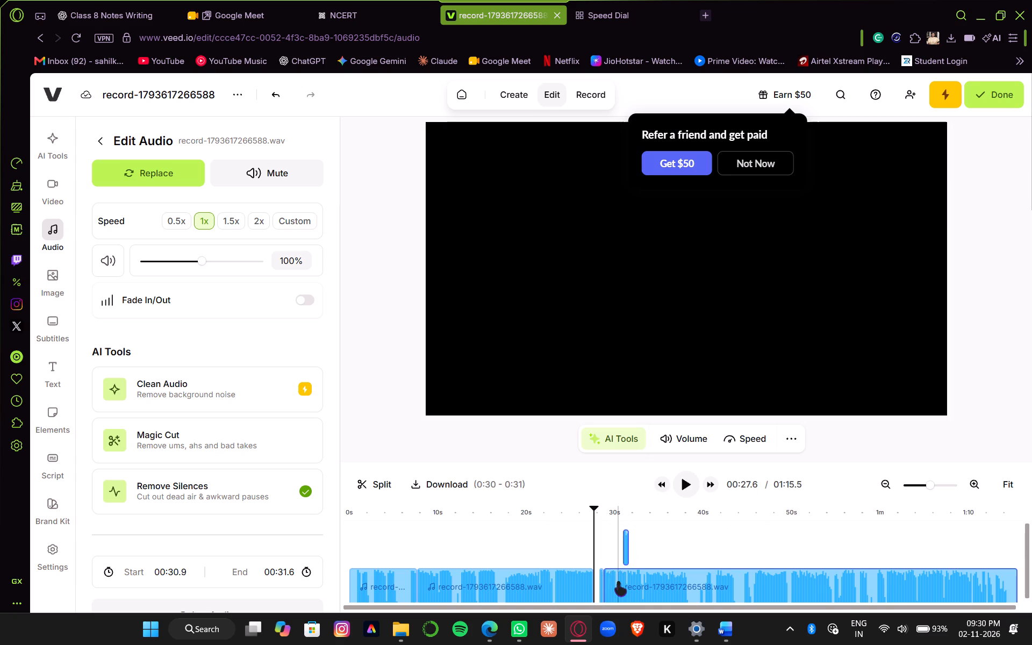
Close the gap on the main track by shifting the short clip back to about 27.6 s and the last clip to 28.0 s.
drag(601, 580, 596, 581)
drag(628, 583, 624, 584)
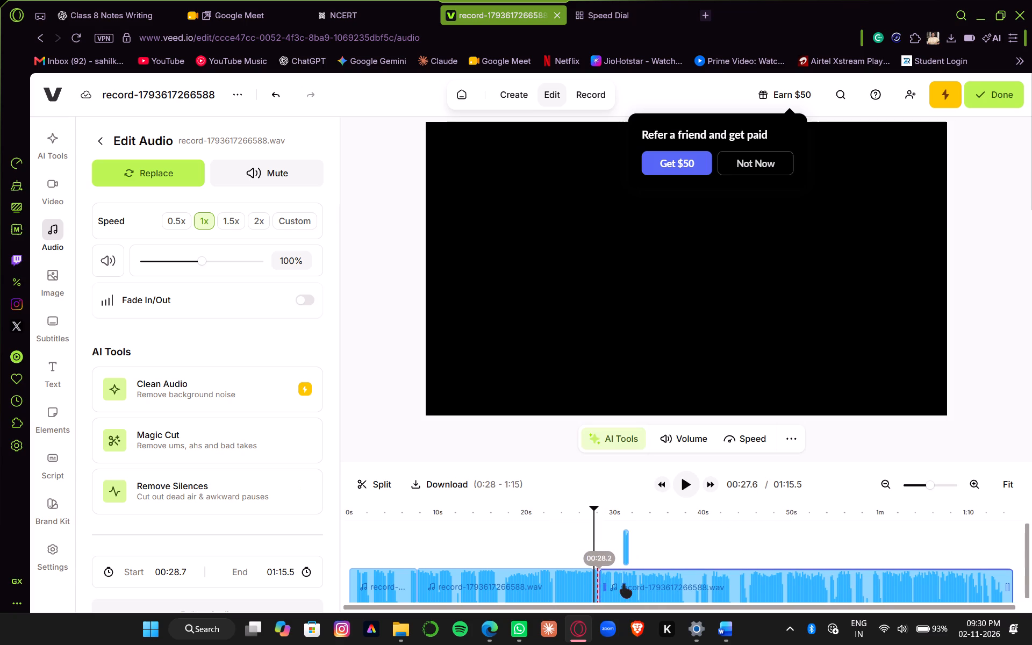
drag(624, 584, 623, 583)
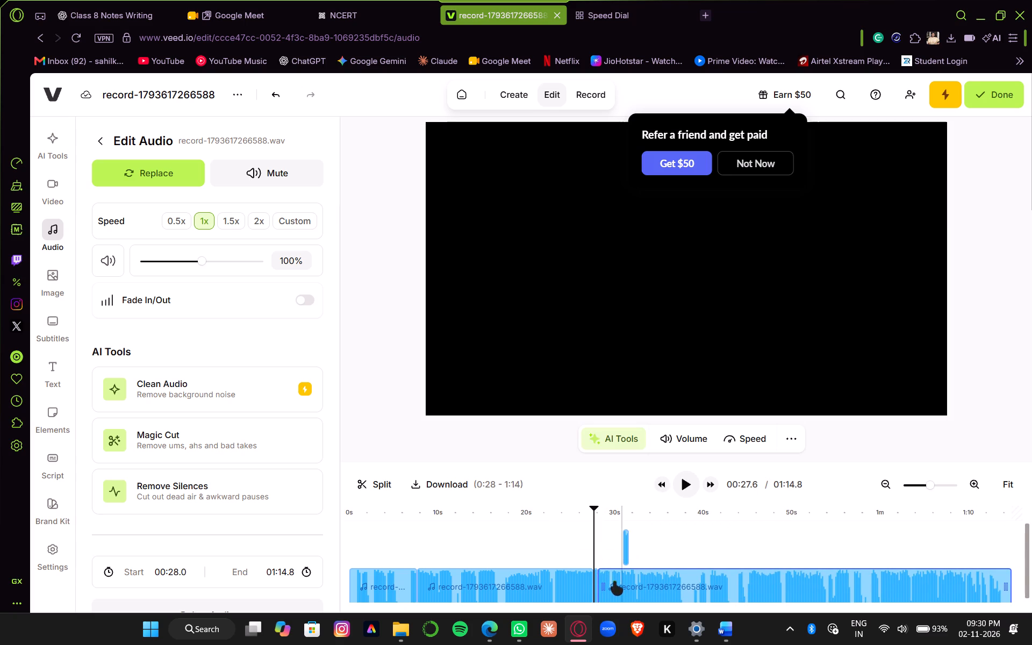
Play back the audio across the closed gap, starting from about 26 s.
drag(594, 510, 580, 512)
click(687, 491)
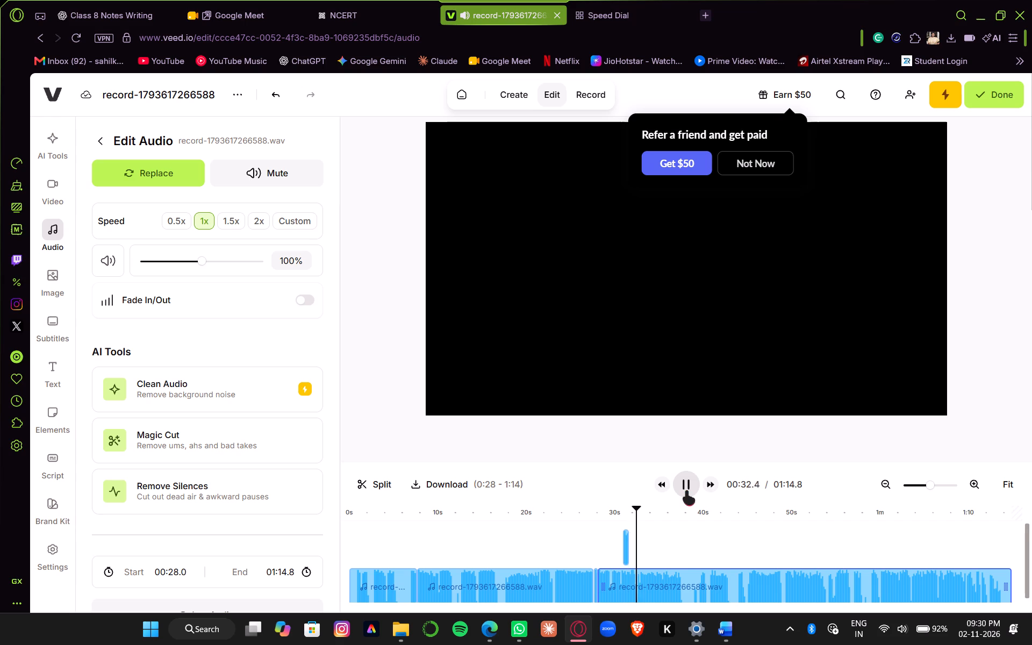
Select the removed segment at 30.9 s on the upper track and open its clip options.
click(626, 541)
right_click(626, 541)
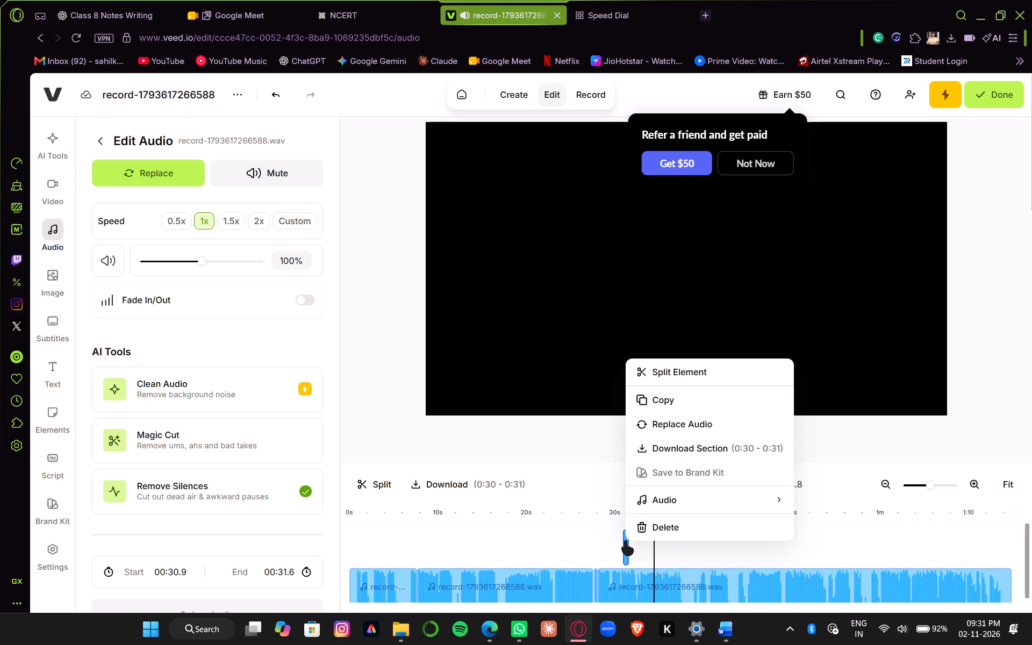
Delete the split-off audio segment at 30.9 s from the upper track.
click(640, 531)
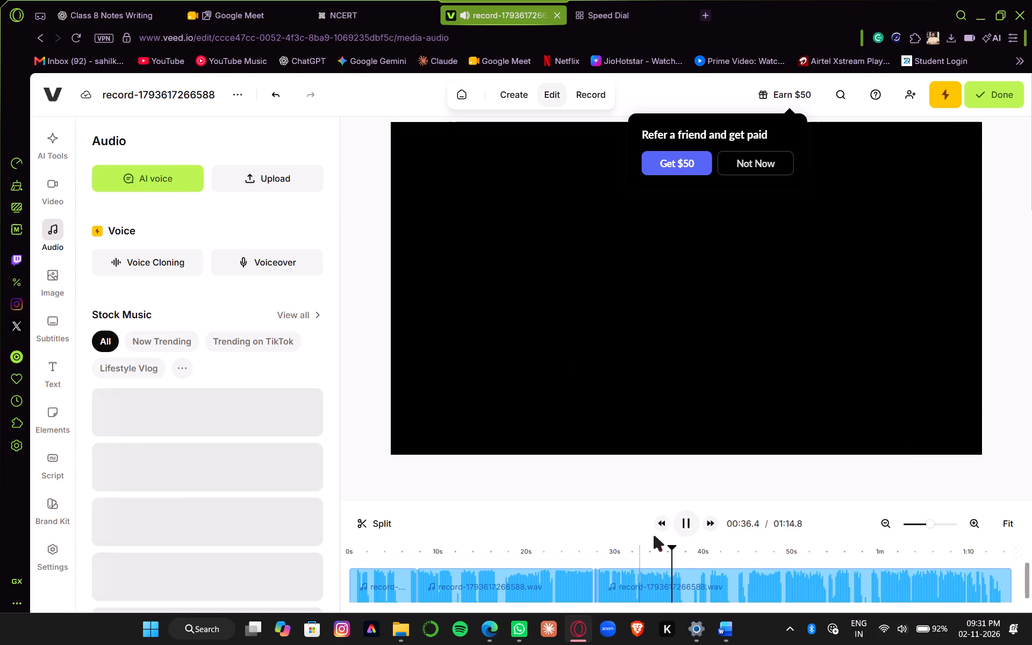
Pause playback and return the playhead to the start of the timeline at 00:00.0.
click(687, 532)
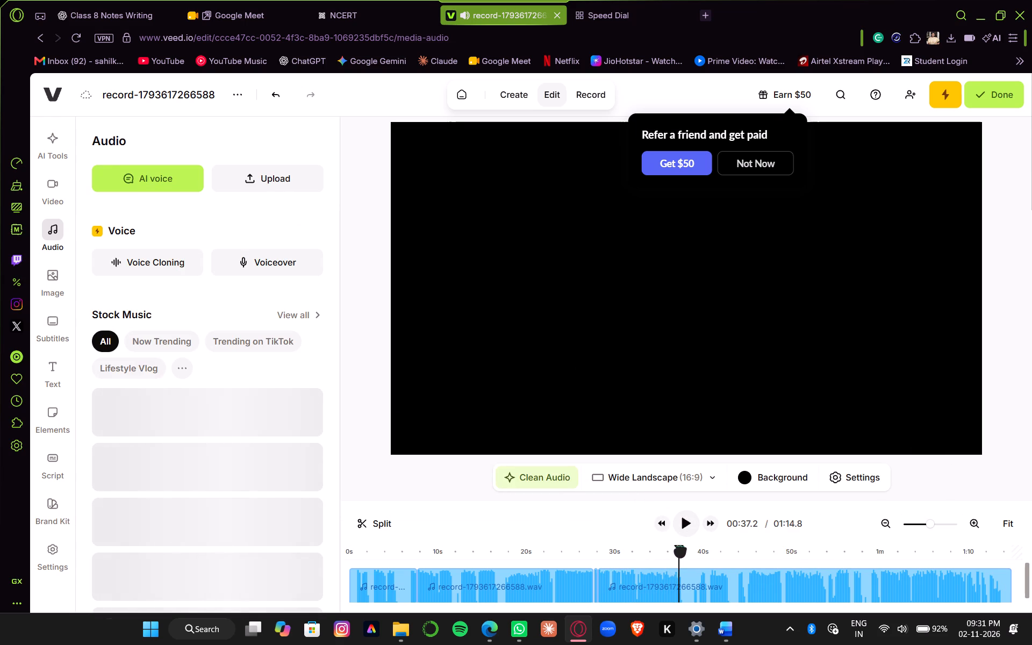
drag(680, 547, 269, 547)
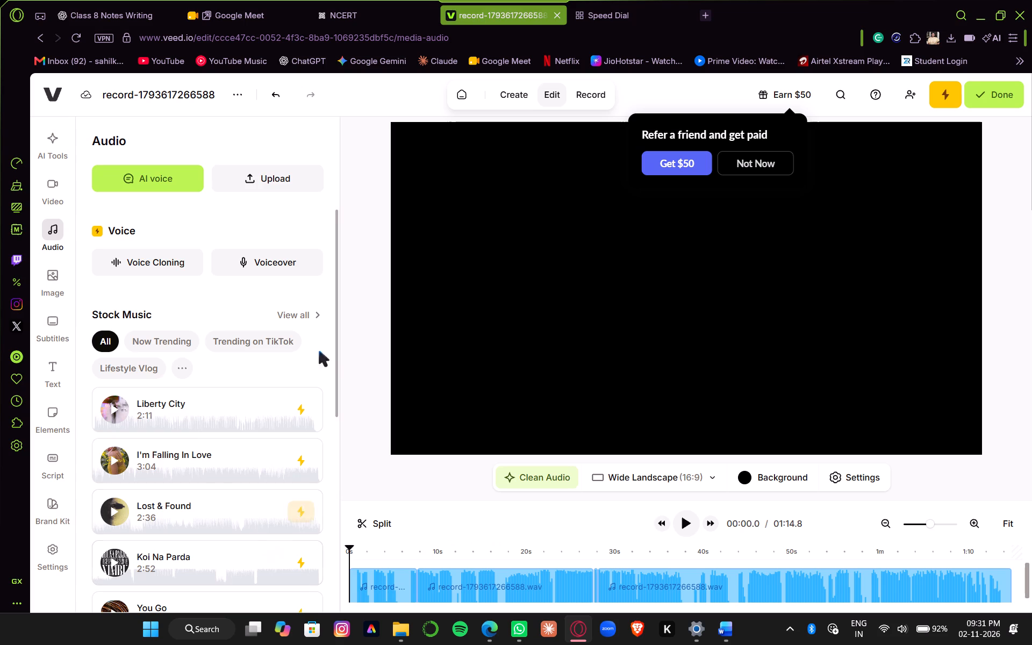
click(997, 107)
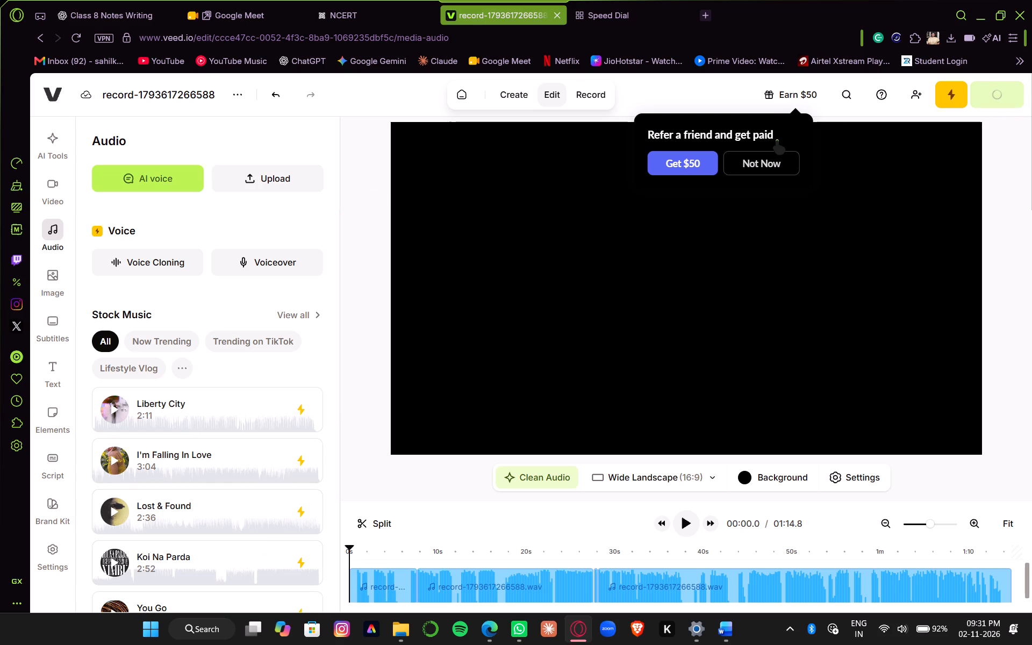